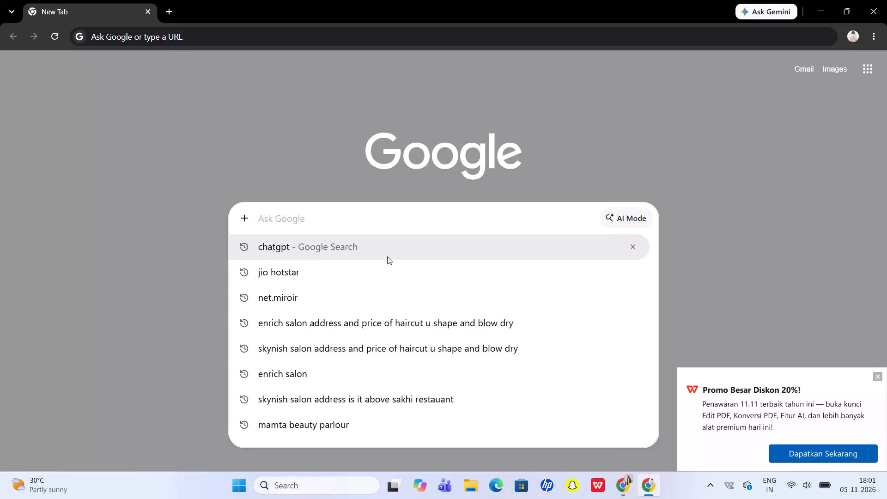
# Close both open Chrome windows to get back to the desktop.
pyautogui.click(886, 12)
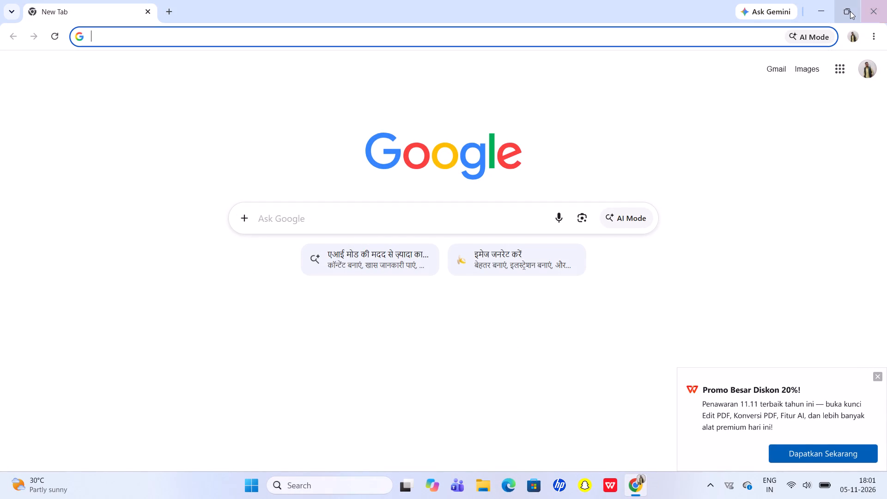
pyautogui.click(867, 11)
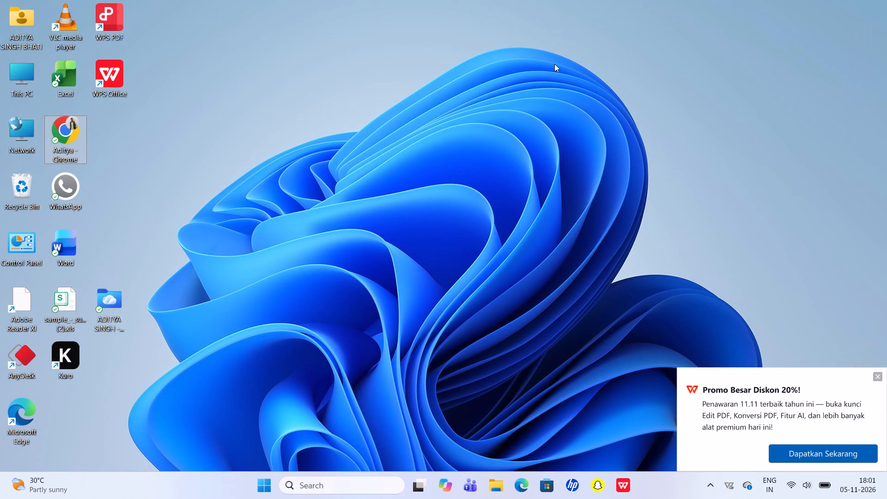
# Open PowerBI_Project_2_Assignment.pdf from the Downloads folder in File Explorer.
pyautogui.doubleClick(28, 73)
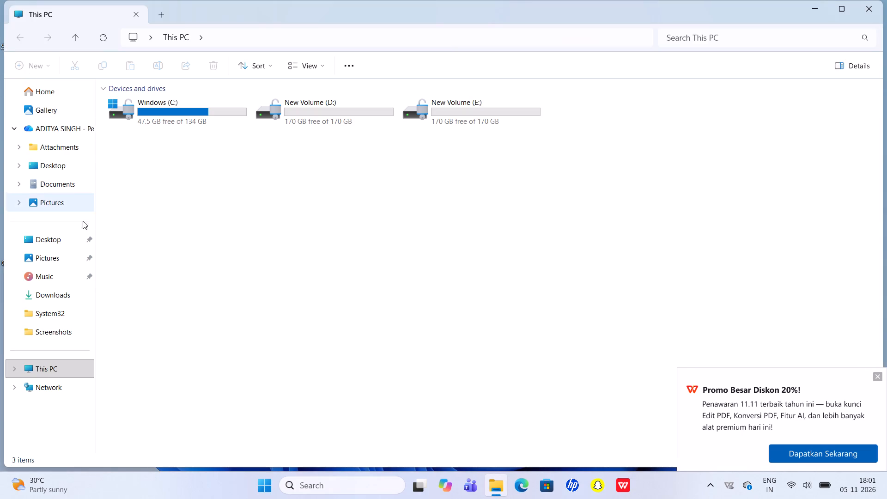
pyautogui.click(69, 303)
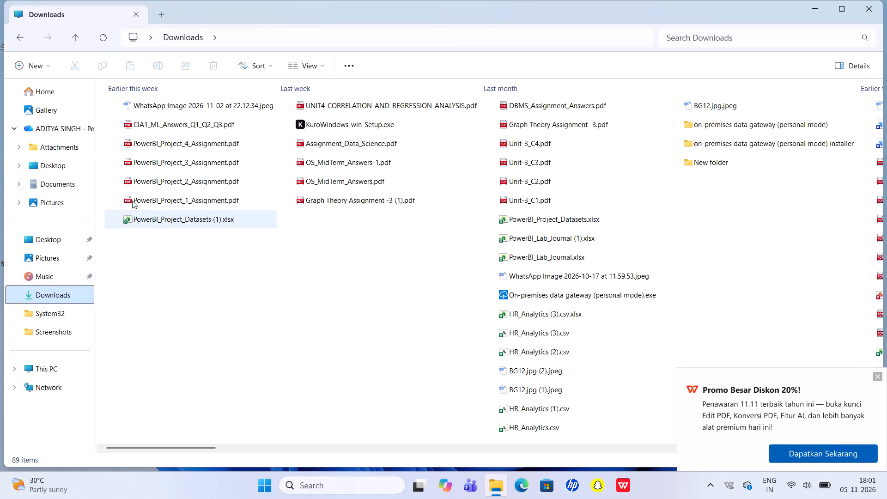
pyautogui.click(186, 181)
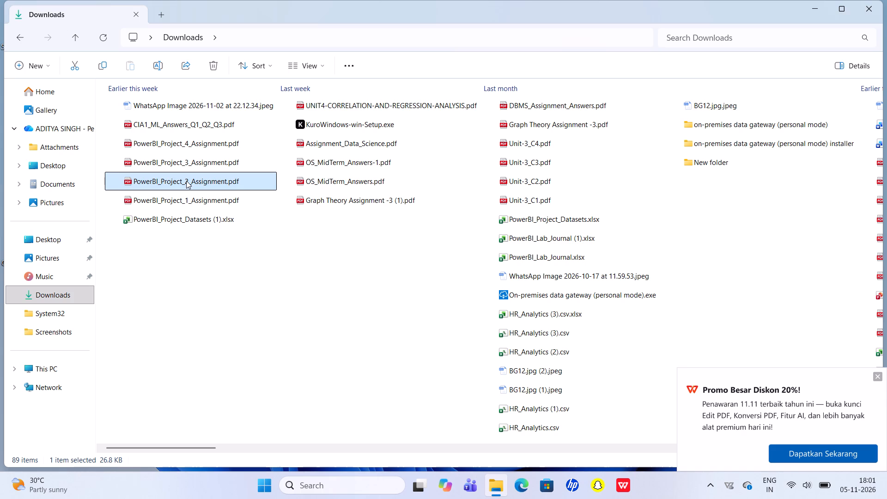
pyautogui.doubleClick(186, 181)
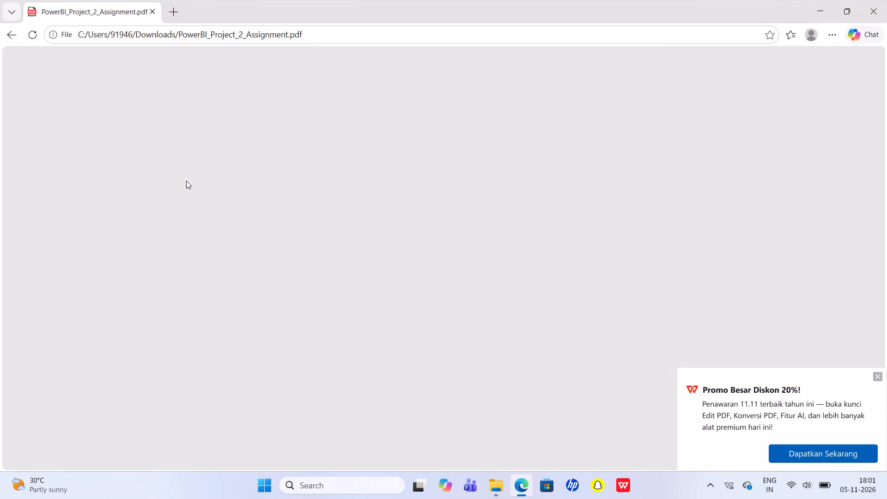
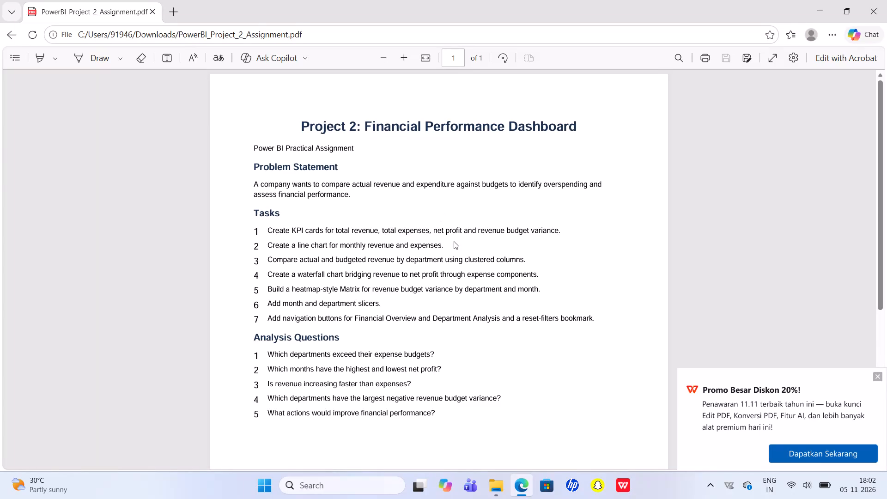
# Dismiss the WPS promotional pop-up and close the Edge window showing the assignment PDF.
pyautogui.click(883, 372)
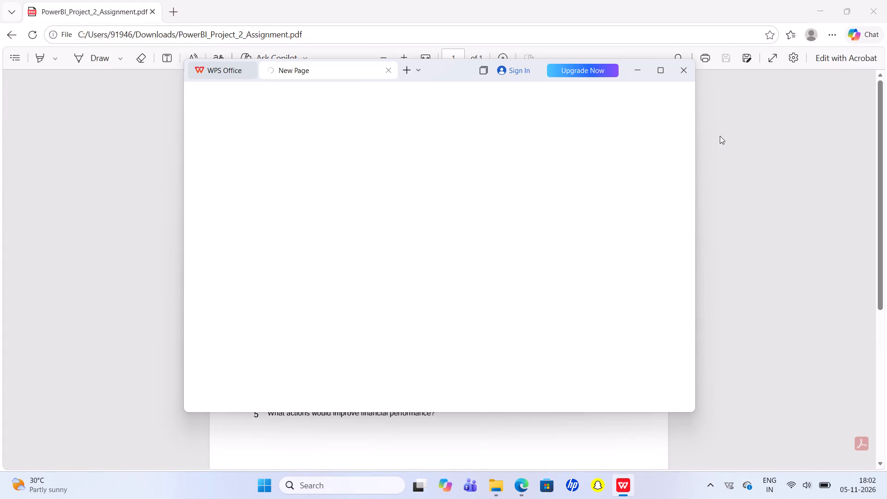
pyautogui.click(879, 5)
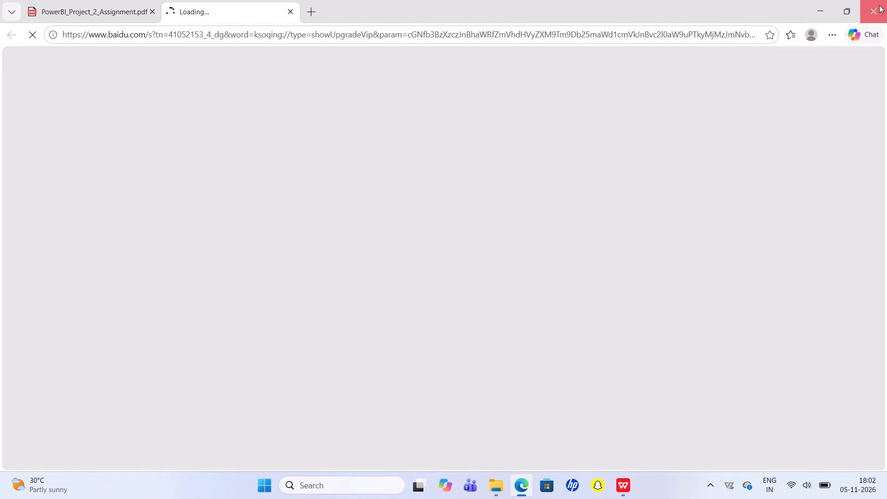
pyautogui.click(879, 5)
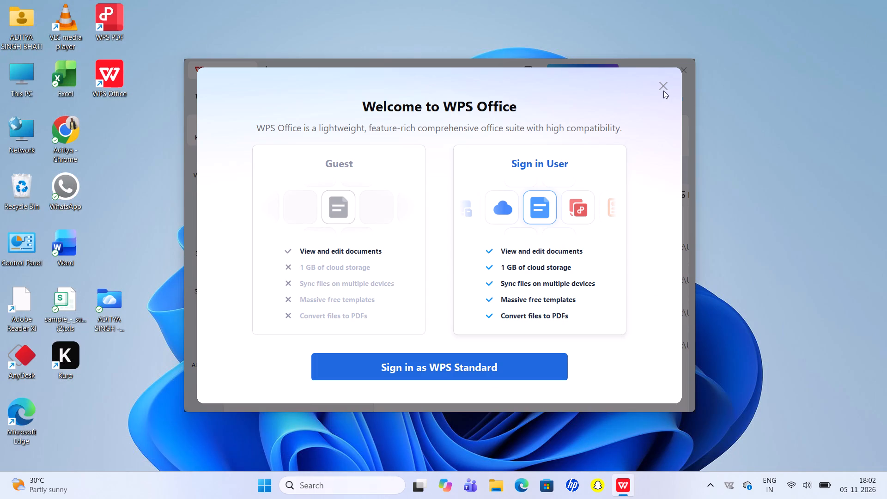
# Dismiss the WPS Office welcome dialog and close the WPS Office window to return to the desktop.
pyautogui.click(663, 89)
pyautogui.click(680, 74)
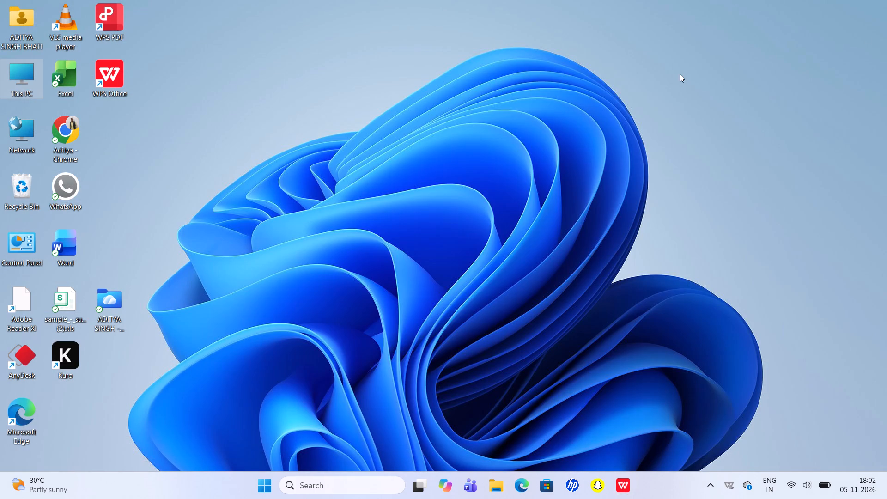
# Launch Kuro from its desktop shortcut.
pyautogui.doubleClick(66, 352)
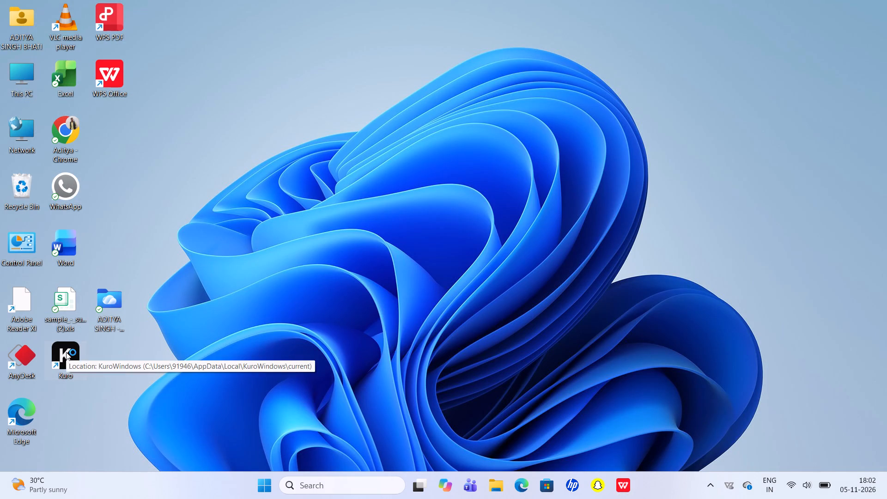
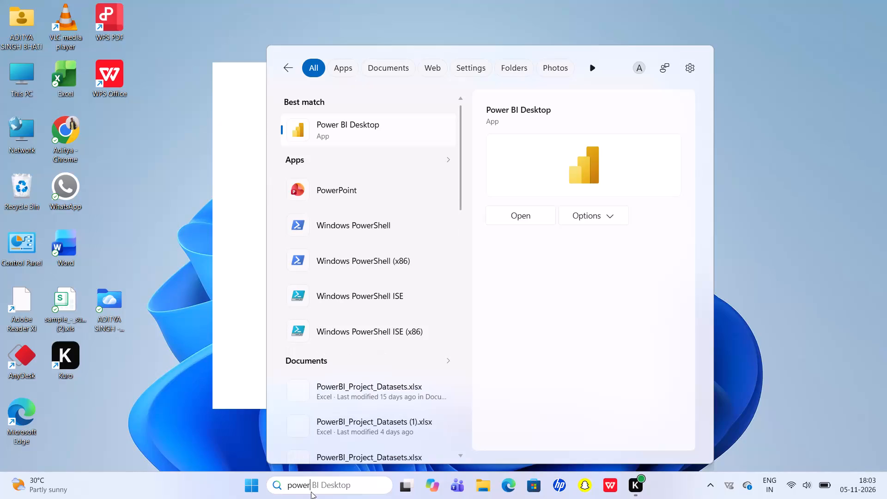
# Launch Power BI Desktop from the search results.
pyautogui.click(420, 124)
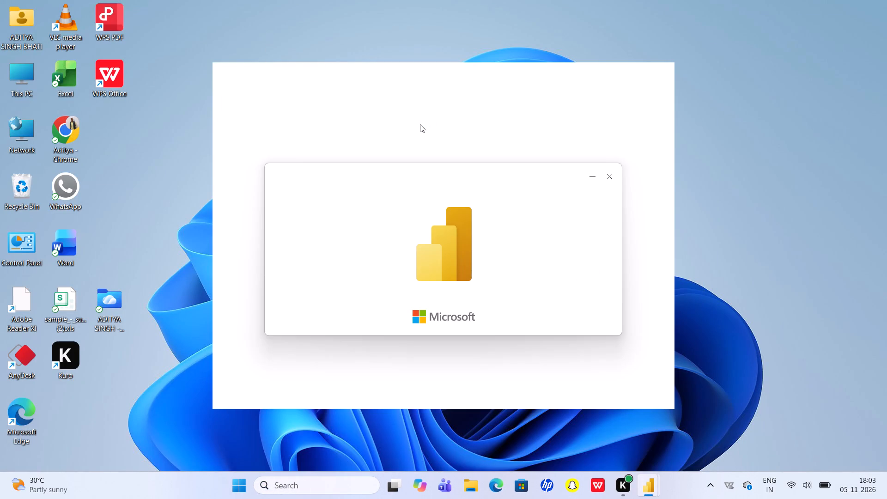
pyautogui.doubleClick(67, 135)
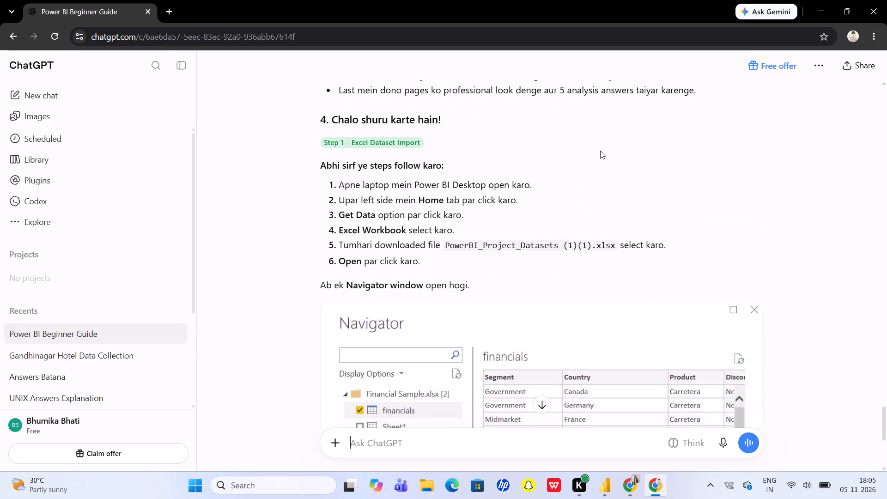
pyautogui.scroll(-2, 600, 151)
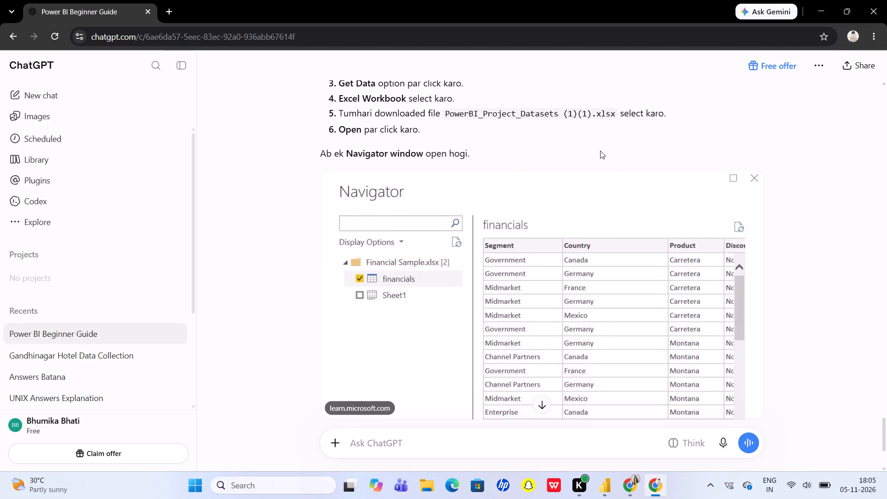
pyautogui.scroll(-2, 600, 151)
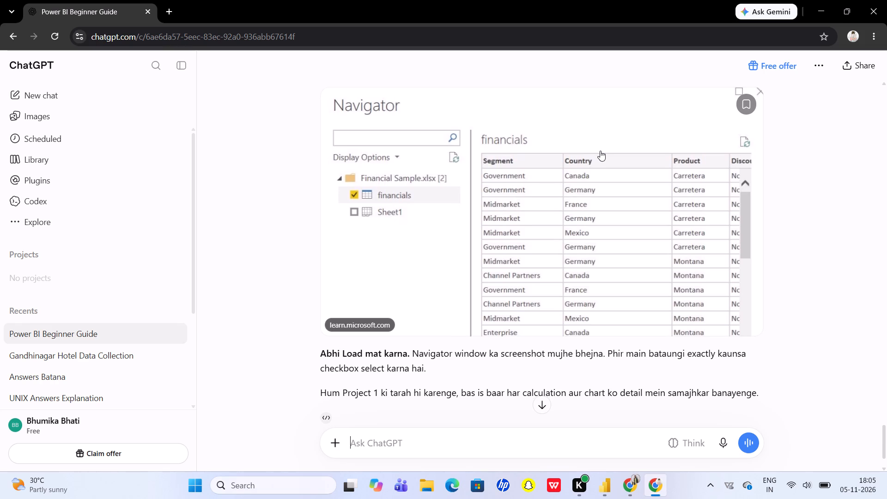
pyautogui.scroll(-1, 600, 151)
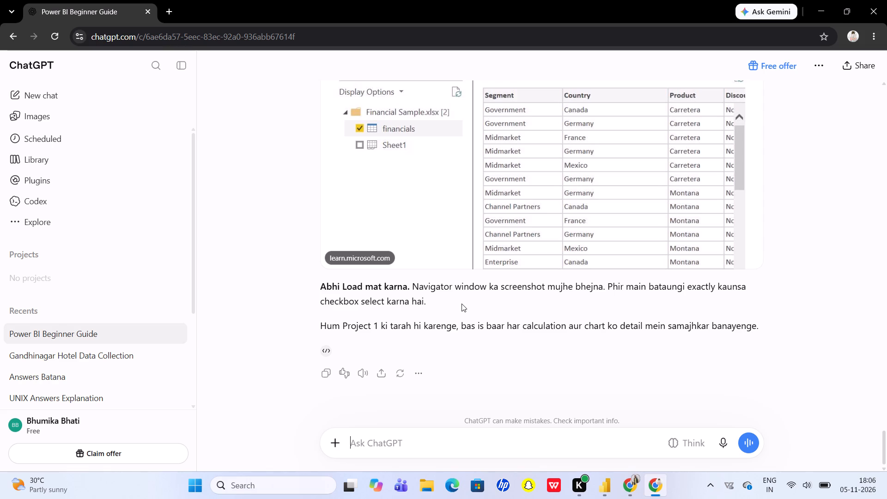
# Close the Chrome windows to return to Power BI Desktop and start a blank report.
pyautogui.click(875, 19)
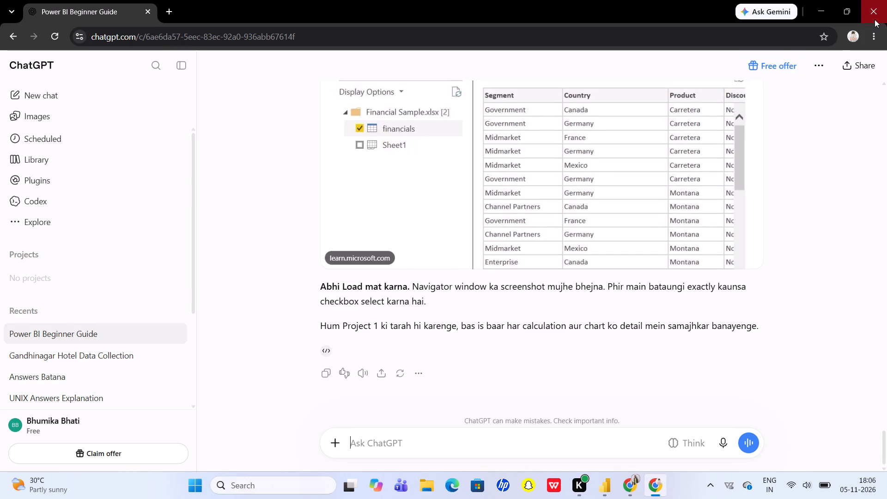
pyautogui.click(875, 19)
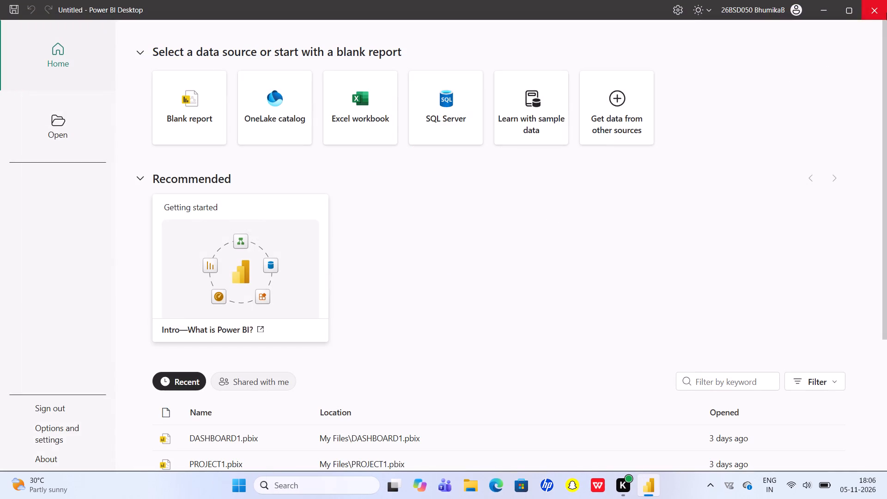
pyautogui.click(207, 122)
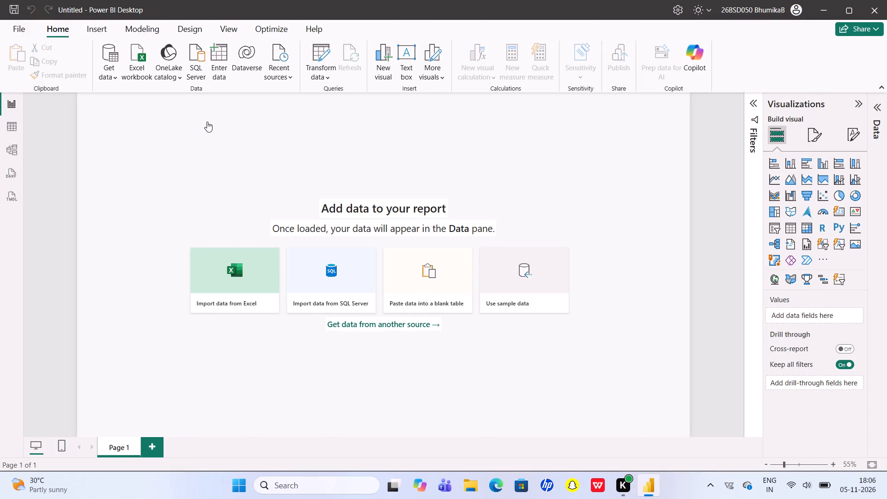
# Open PowerBI_Project_Datasets (1).xlsx from Downloads as the report's Excel data source and select its Financial_Performance sheet.
pyautogui.click(240, 292)
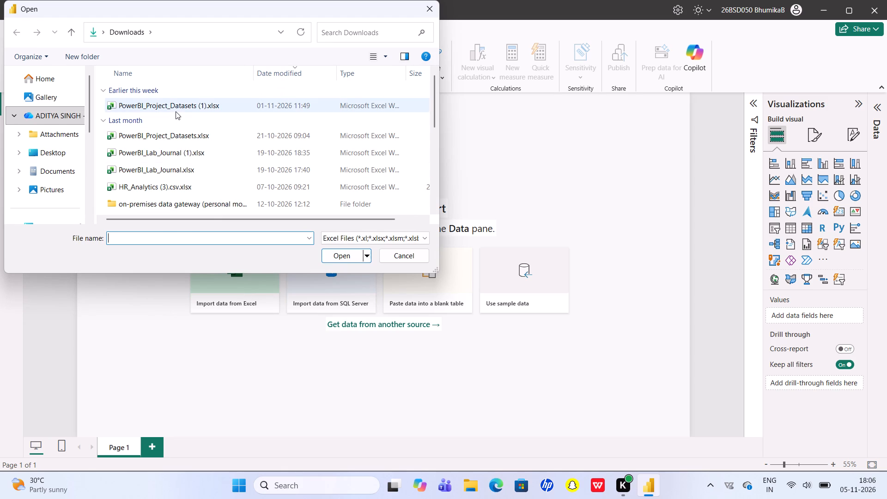
pyautogui.click(176, 111)
pyautogui.click(348, 256)
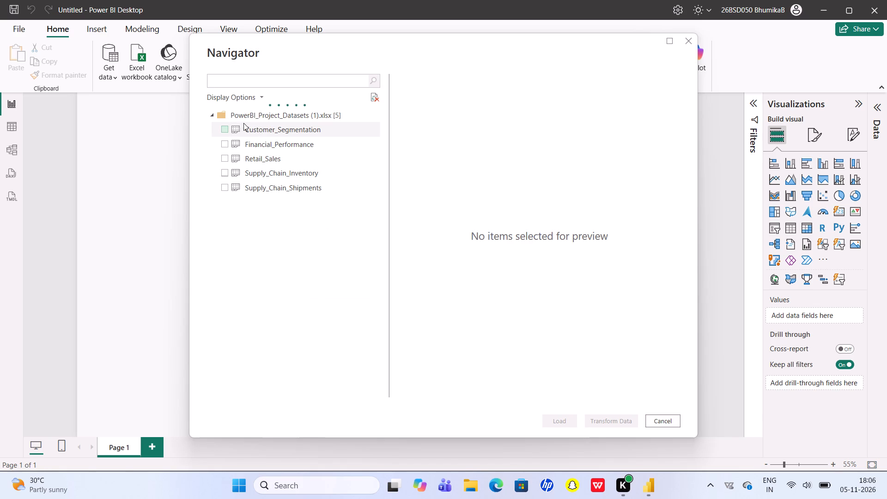
pyautogui.click(225, 142)
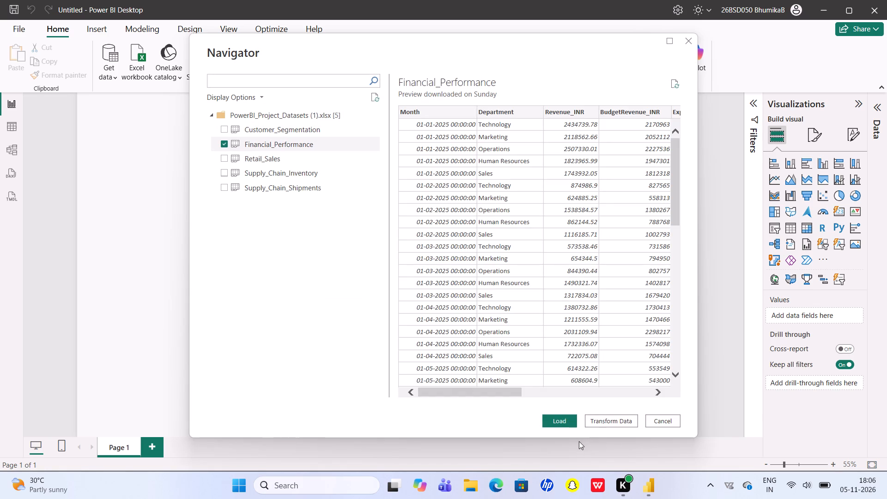
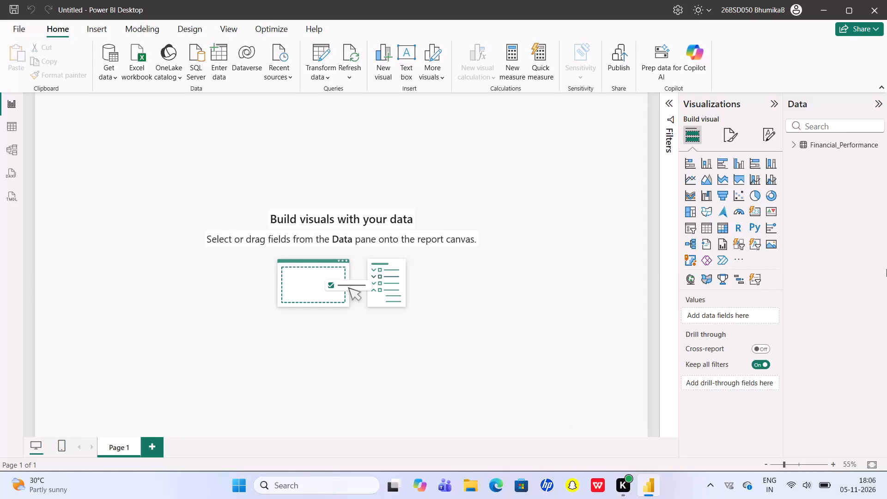
# Create a measure in the Financial_Performance table: Total revenue = SUM(Financial_Performance[Revenue_INR]).
pyautogui.click(794, 147)
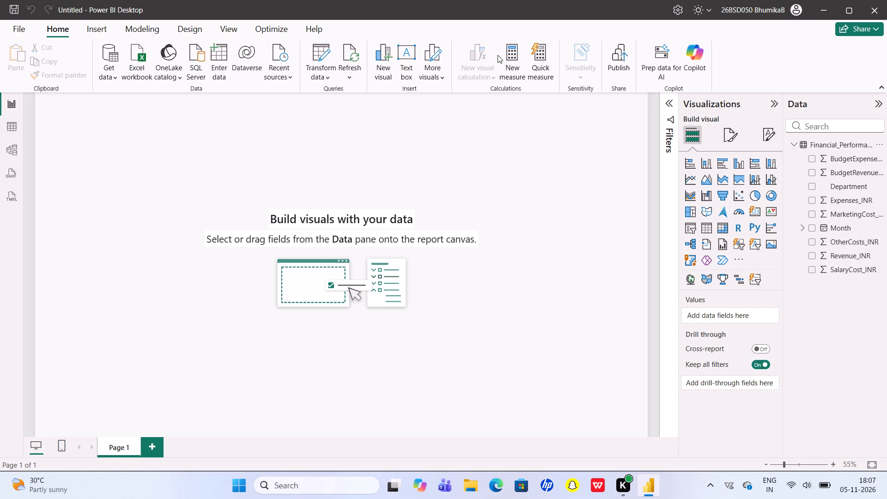
pyautogui.click(506, 63)
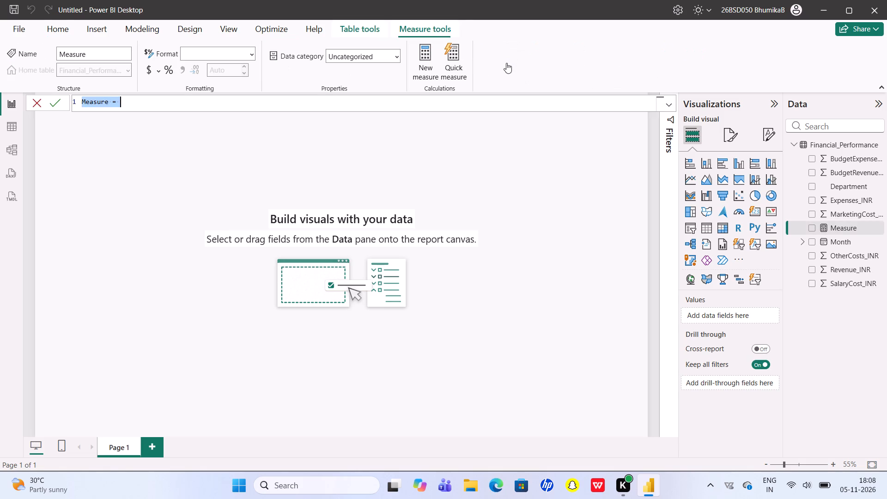
pyautogui.press('BackSpace')
pyautogui.write('Total revenue')
pyautogui.press('space')
pyautogui.write('=')
pyautogui.press('space')
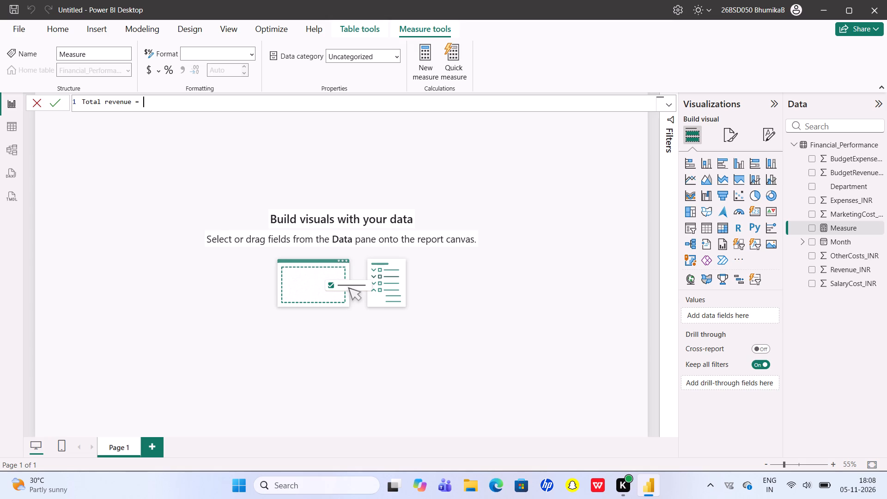
pyautogui.write('SUM')
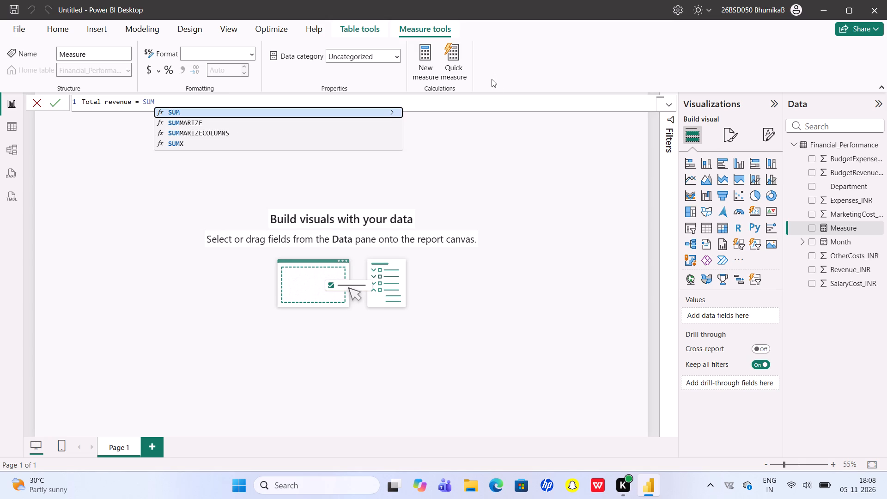
pyautogui.click(349, 110)
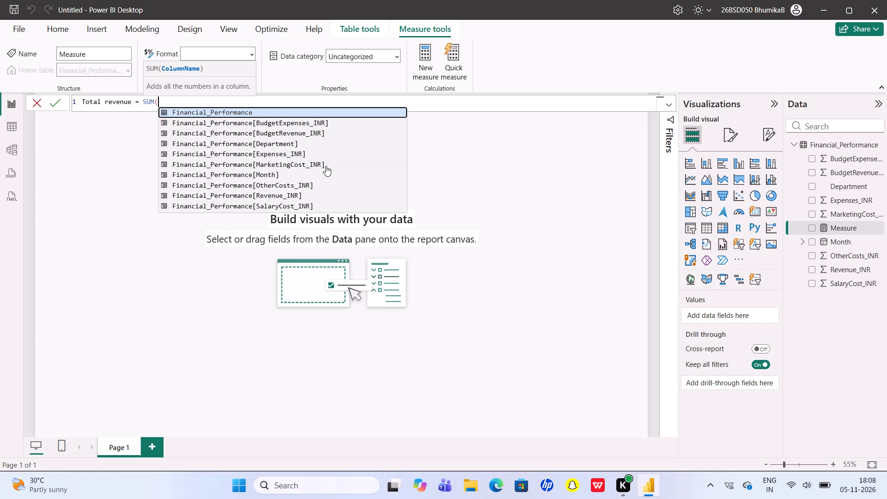
pyautogui.click(328, 190)
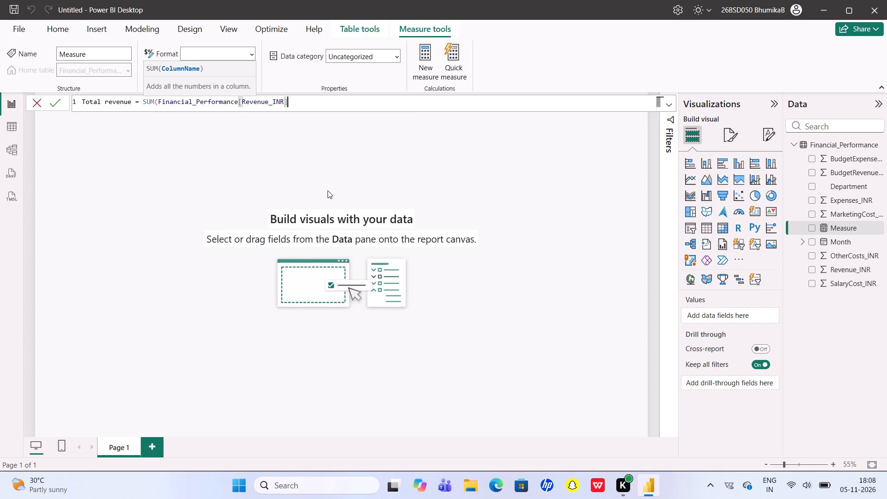
pyautogui.hotkey('shift', ')')
pyautogui.press('Return')
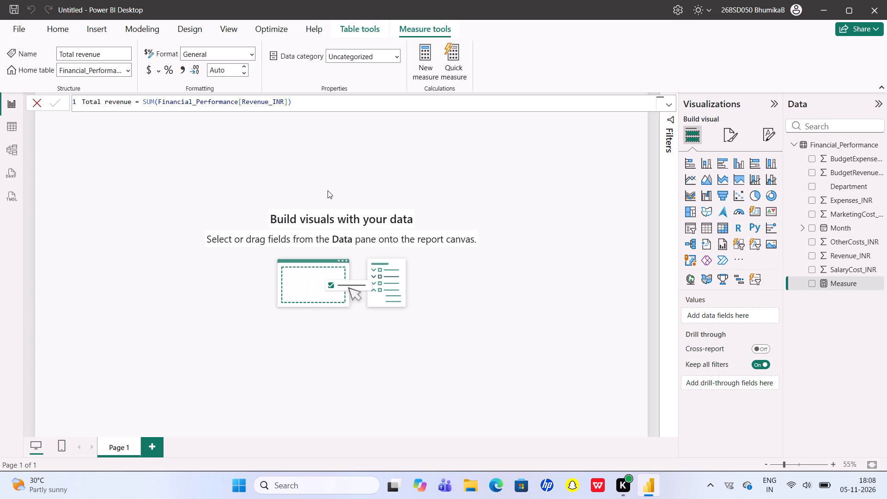
# Create a measure for the summed expenses: total expenses = SUM(Financial_Performance[Expenses_INR]).
pyautogui.click(424, 68)
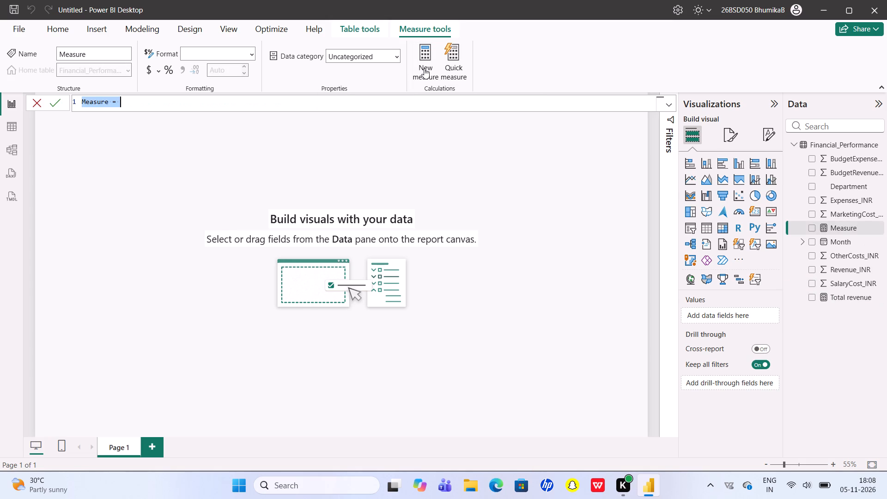
pyautogui.press('BackSpace')
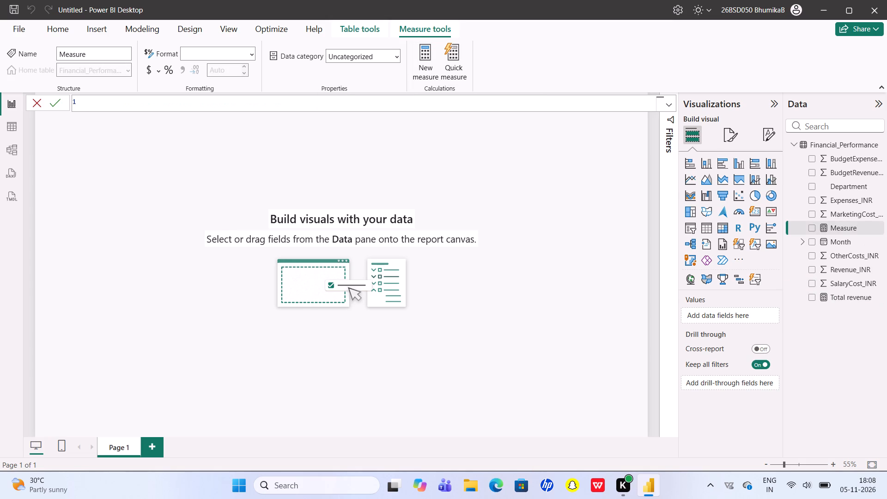
pyautogui.write('tOT')
pyautogui.press('BackSpace')
pyautogui.press('BackSpace')
pyautogui.press('BackSpace')
pyautogui.write('total expenses')
pyautogui.press('space')
pyautogui.write('=')
pyautogui.press('space')
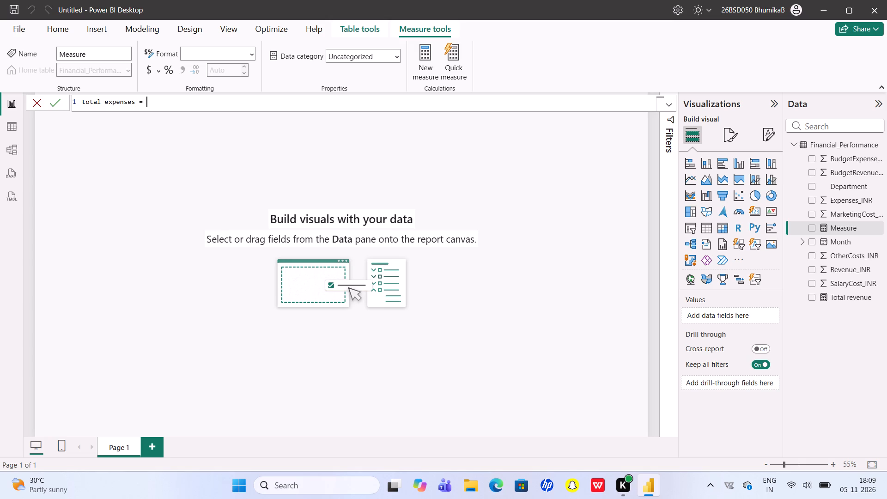
pyautogui.write('SU')
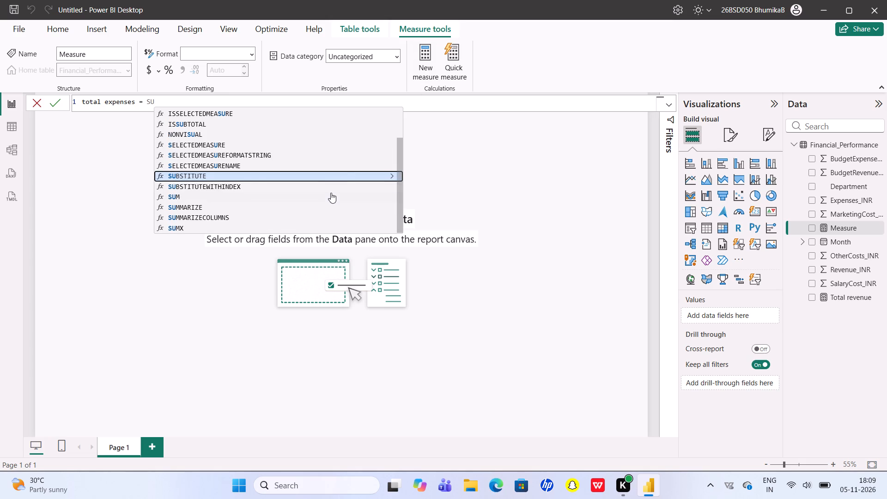
pyautogui.click(331, 196)
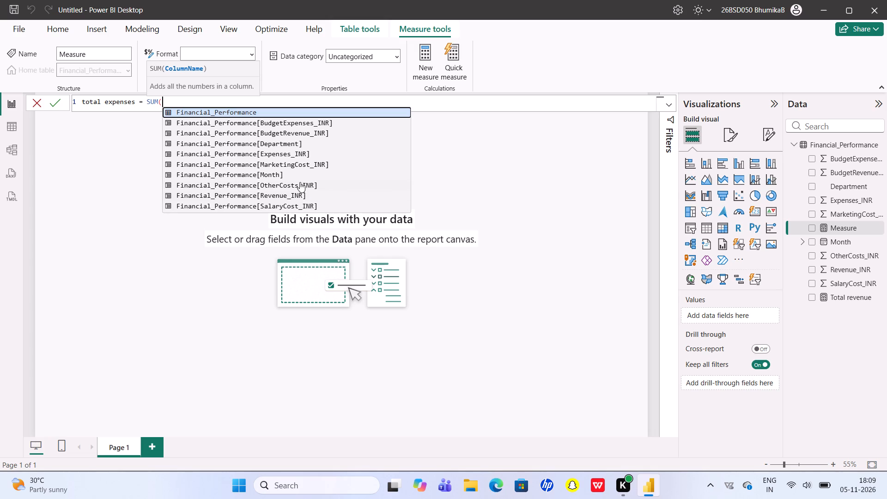
pyautogui.click(314, 156)
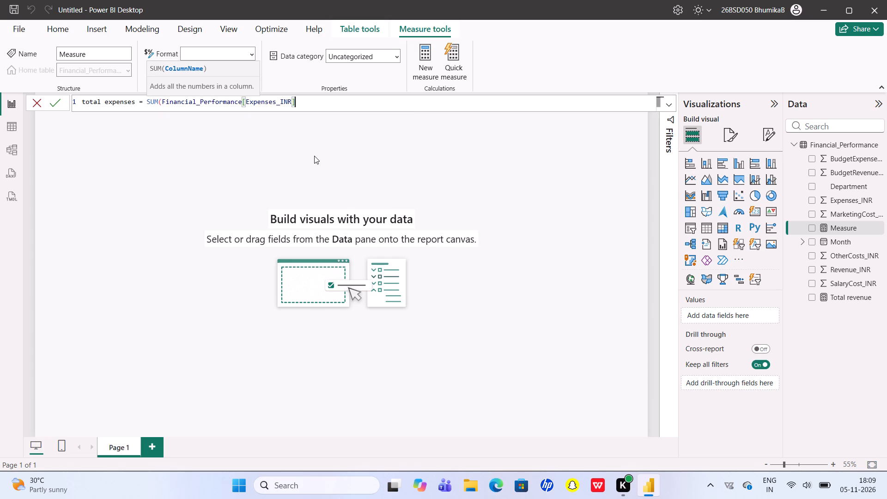
pyautogui.hotkey('shift', ')')
pyautogui.press('Return')
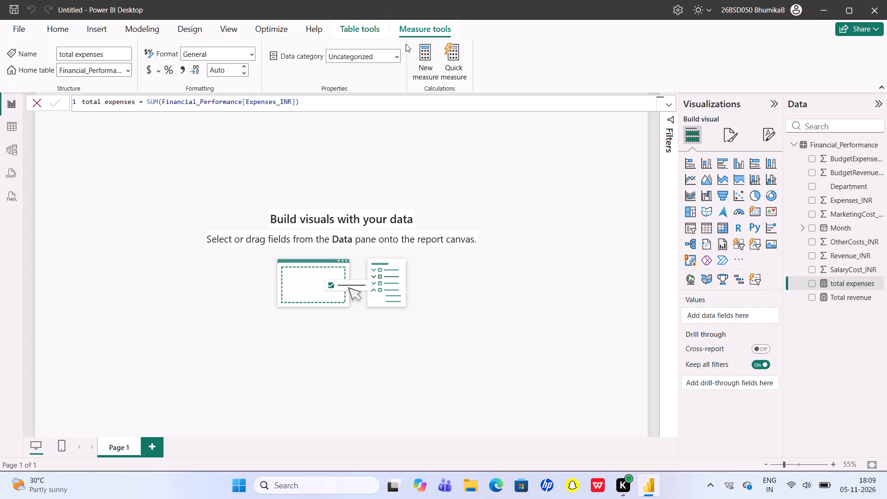
# Create a measure that subtracts expenses from revenue: Net profit = [Total revenue]-[total expenses].
pyautogui.click(422, 52)
pyautogui.press('BackSpace')
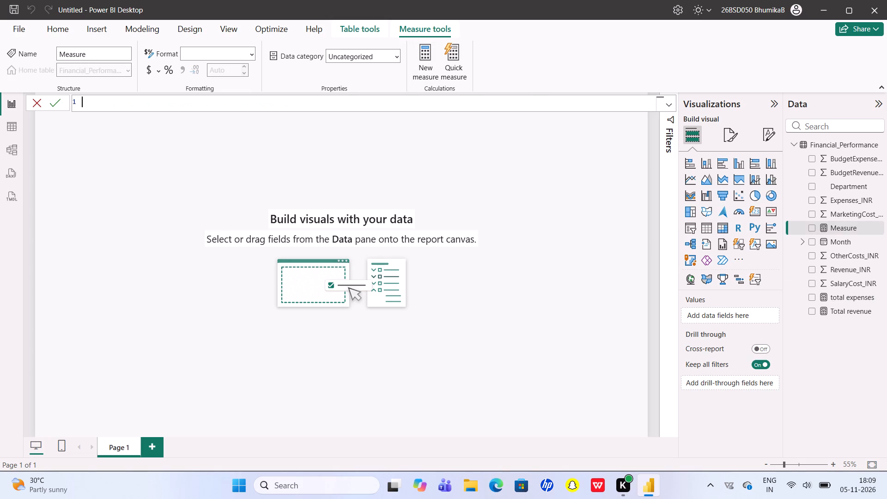
pyautogui.write('NEt')
pyautogui.press('BackSpace')
pyautogui.press('BackSpace')
pyautogui.write('et profit =')
pyautogui.press('space')
pyautogui.press('[')
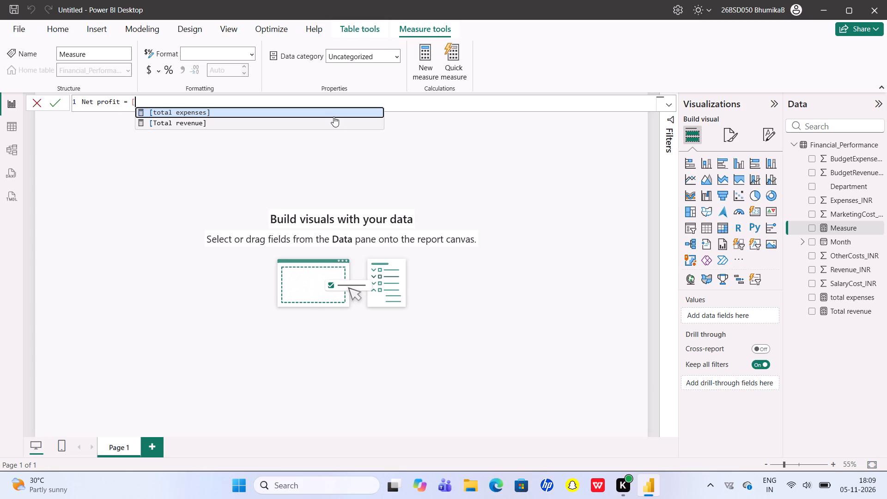
pyautogui.click(333, 120)
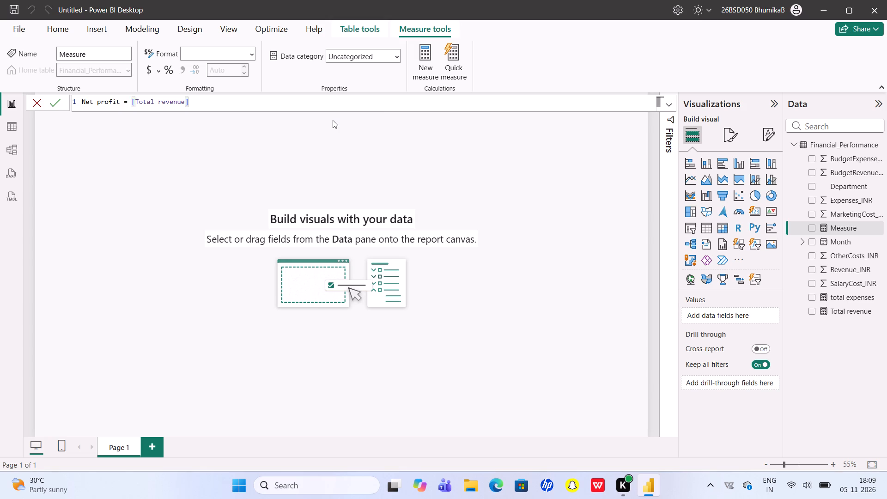
pyautogui.press('-')
pyautogui.hotkey('shift', '{')
pyautogui.press('BackSpace')
pyautogui.press('[')
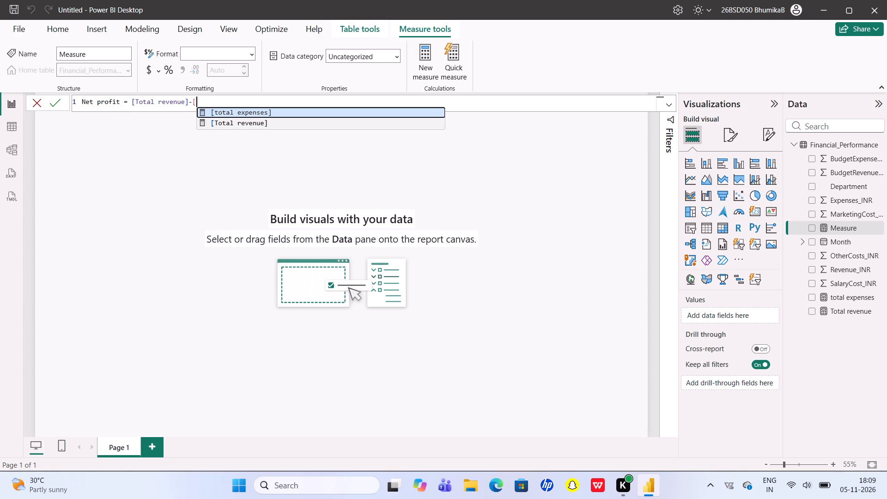
pyautogui.click(292, 105)
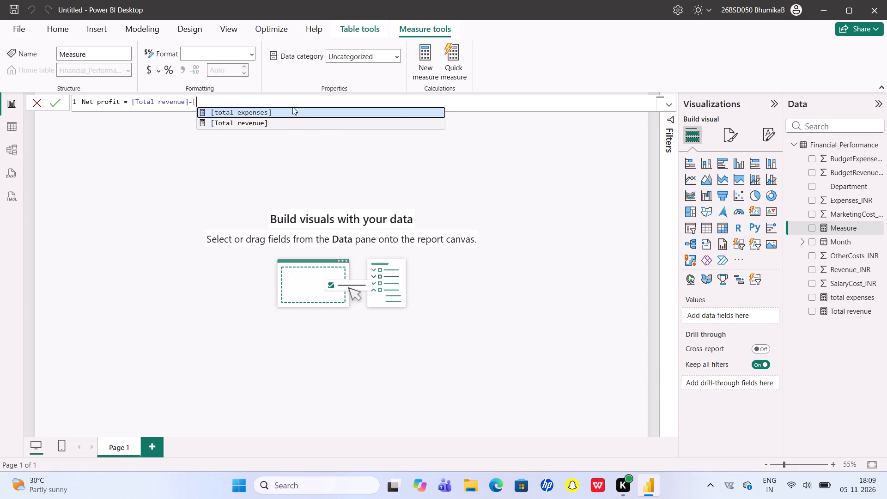
pyautogui.click(292, 115)
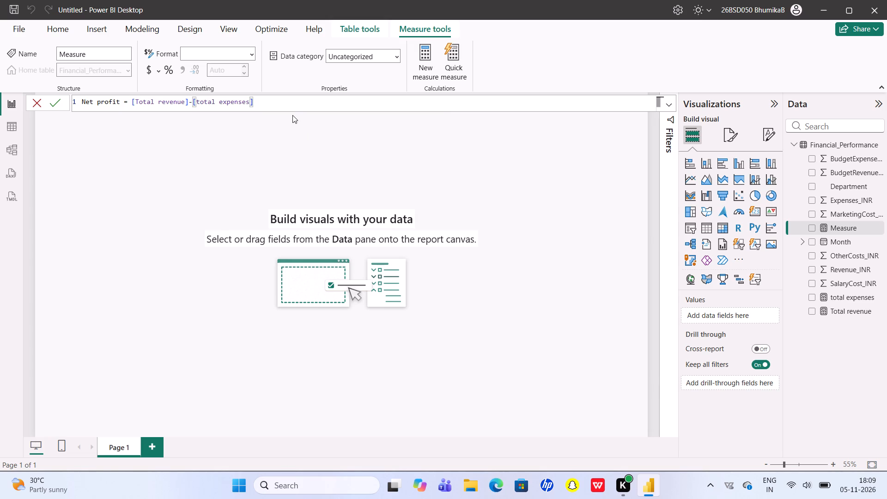
pyautogui.press('Return')
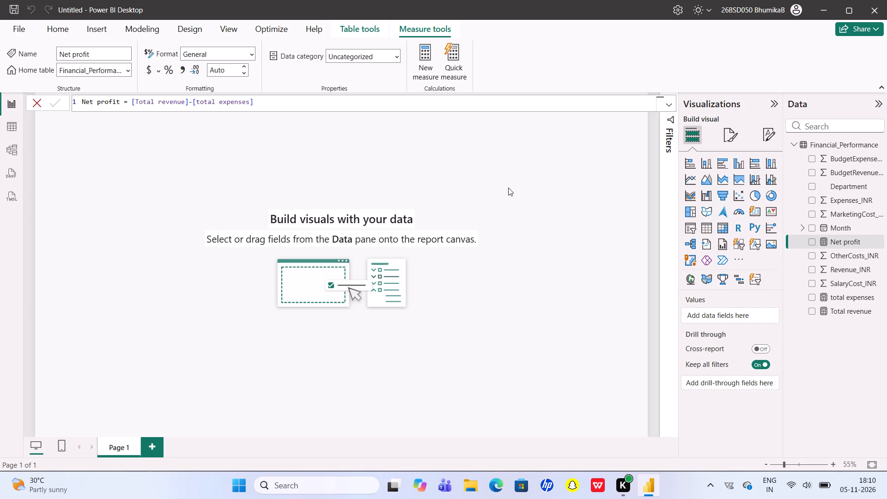
# Create a measure comparing revenue with its budget: Revenue budget variance = [Total revenue]-SUM(Financial_Performance[BudgetRevenue_INR]).
pyautogui.click(432, 69)
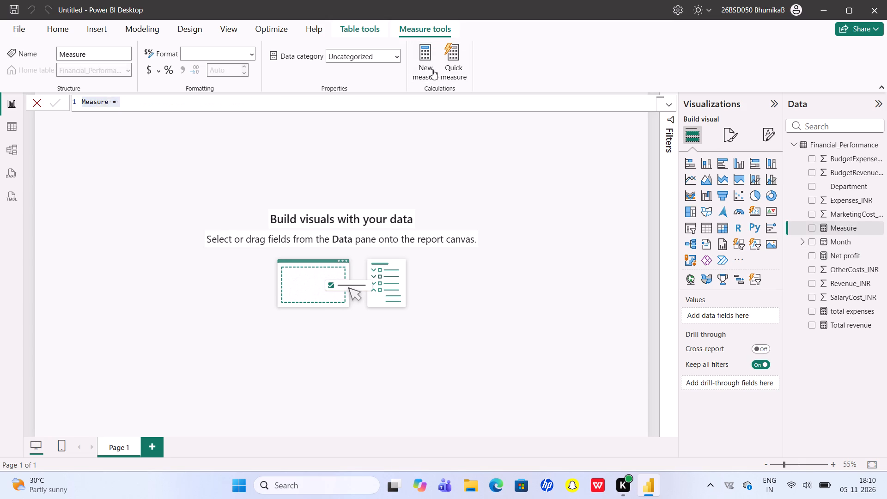
pyautogui.press('BackSpace')
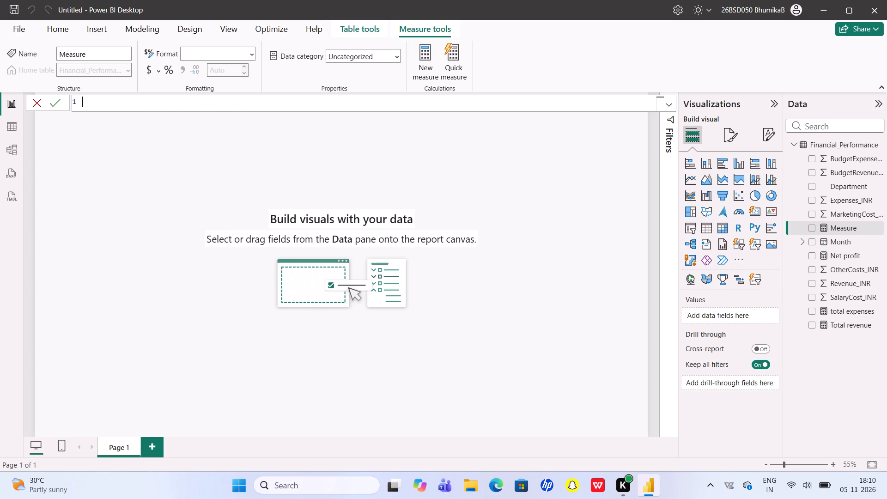
pyautogui.write('Revenue budget')
pyautogui.press('space')
pyautogui.write('var')
pyautogui.write('iance -')
pyautogui.press('BackSpace')
pyautogui.press('BackSpace')
pyautogui.press('space')
pyautogui.write('=')
pyautogui.press('space')
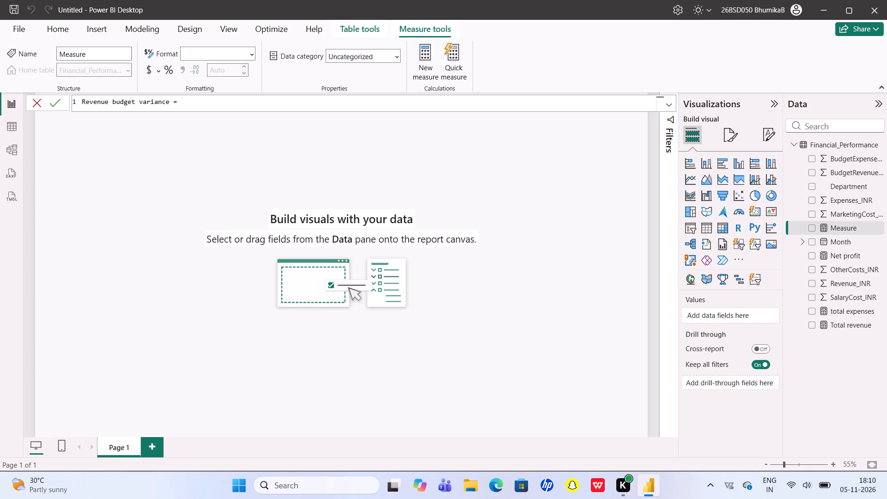
pyautogui.press('[')
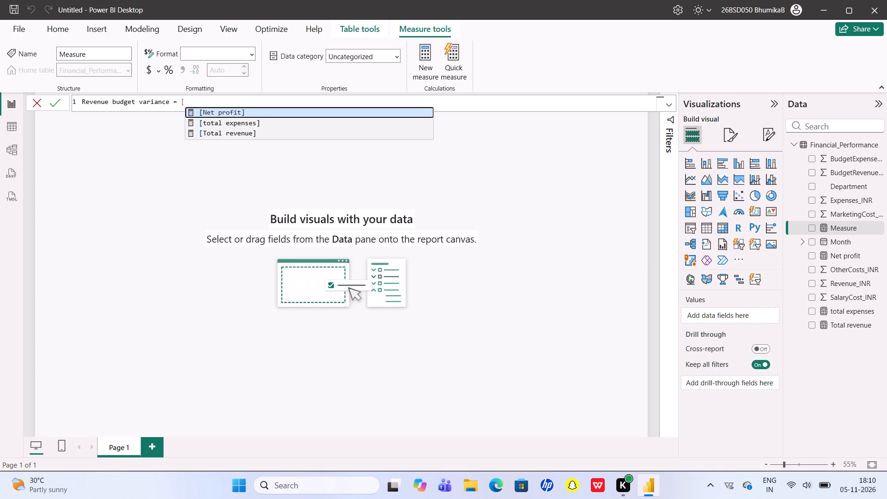
pyautogui.click(377, 138)
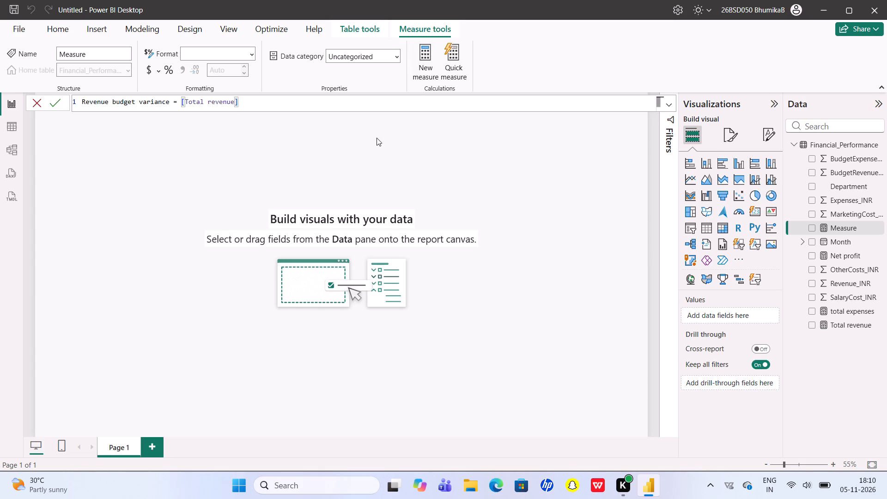
pyautogui.write('-S')
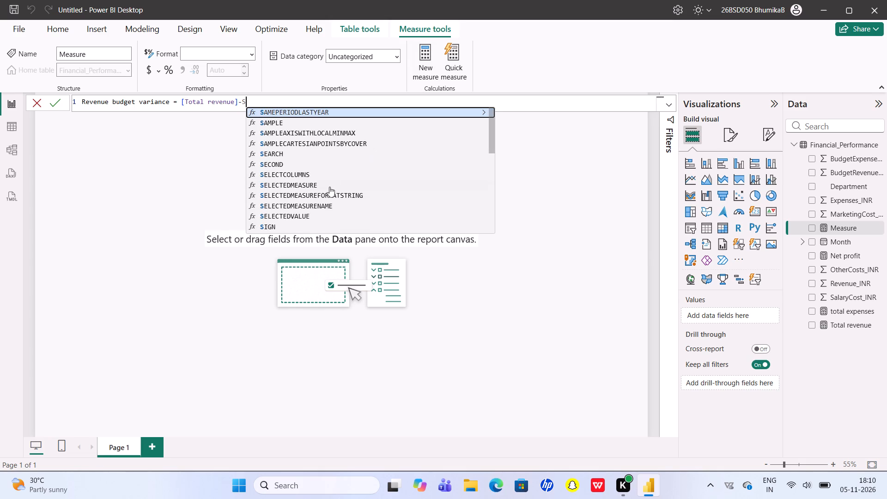
pyautogui.hotkey('shift', 'u')
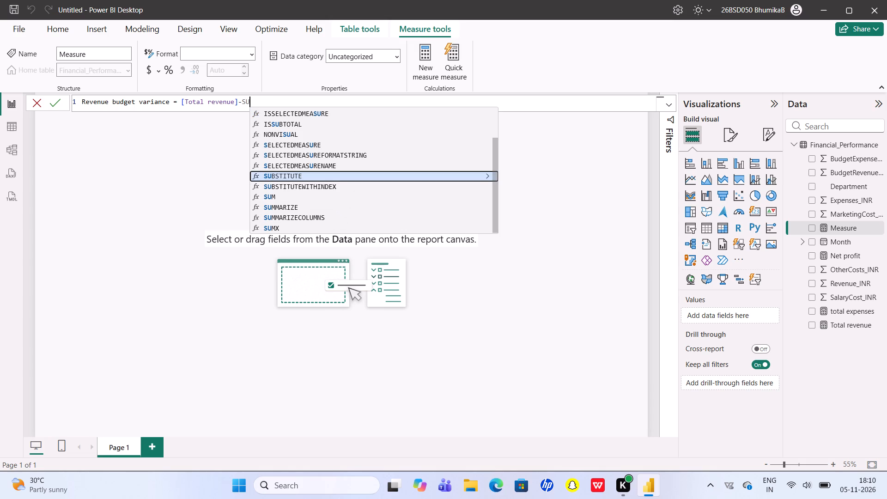
pyautogui.click(273, 192)
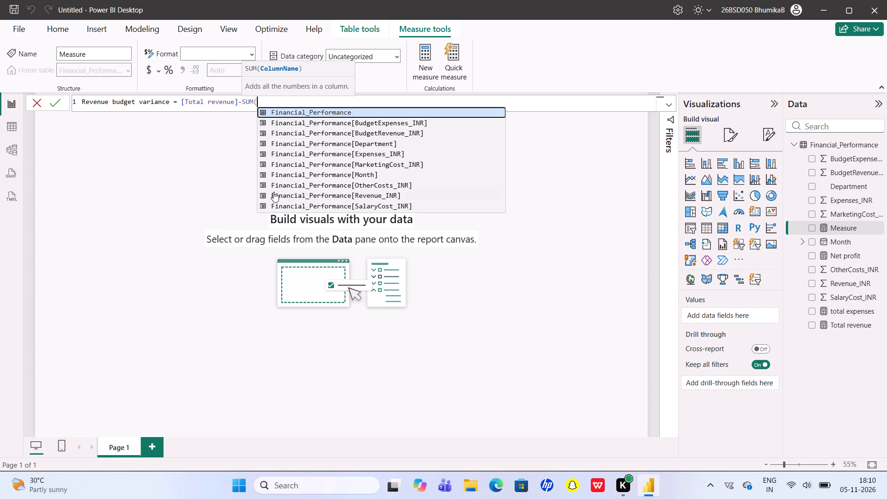
pyautogui.click(356, 129)
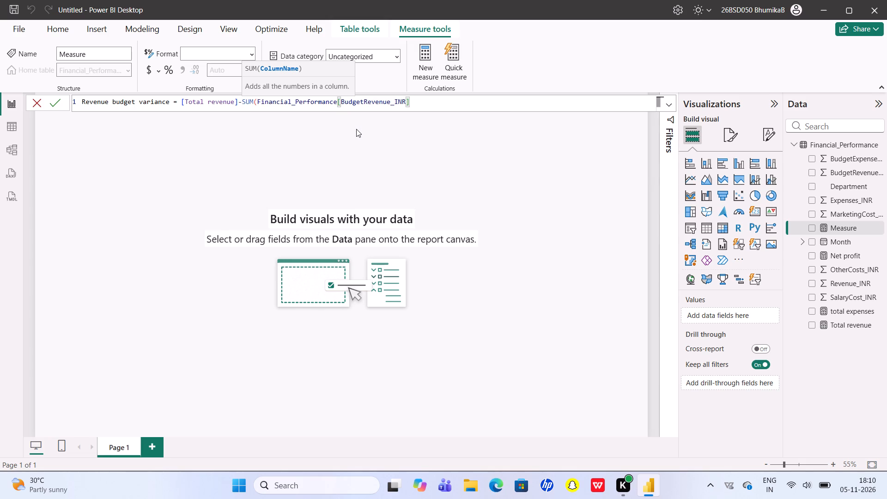
pyautogui.hotkey('shift', ')')
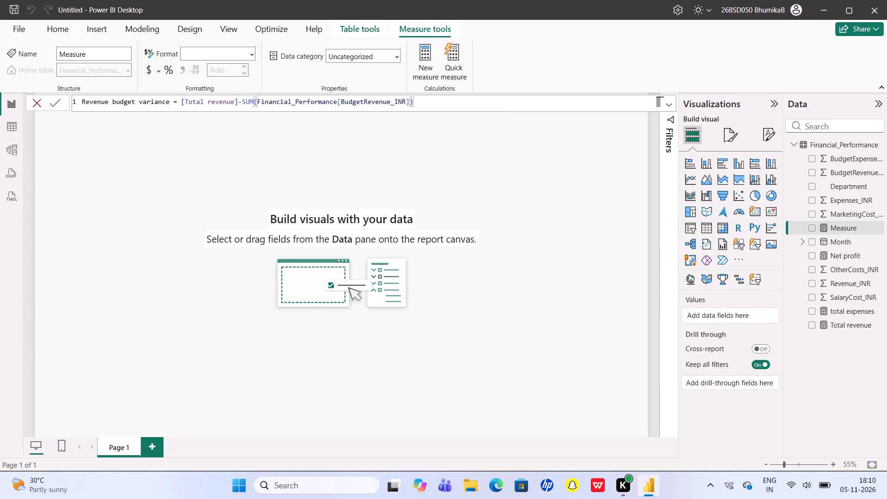
pyautogui.press('Return')
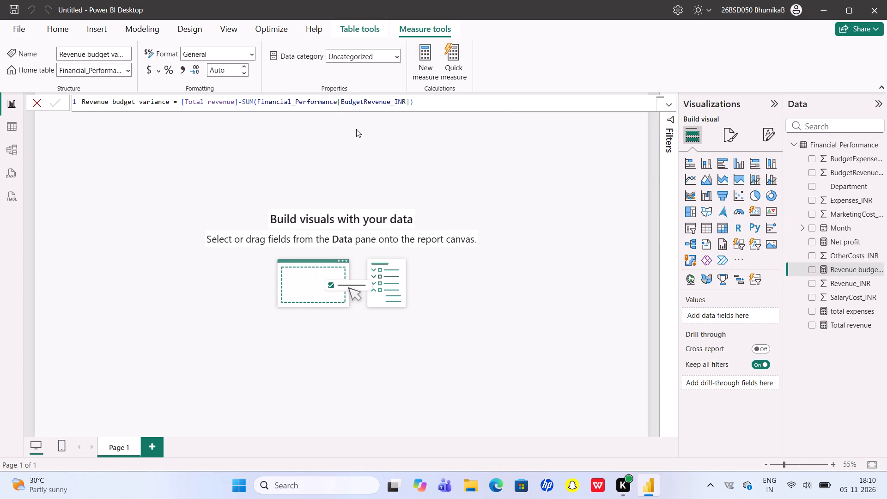
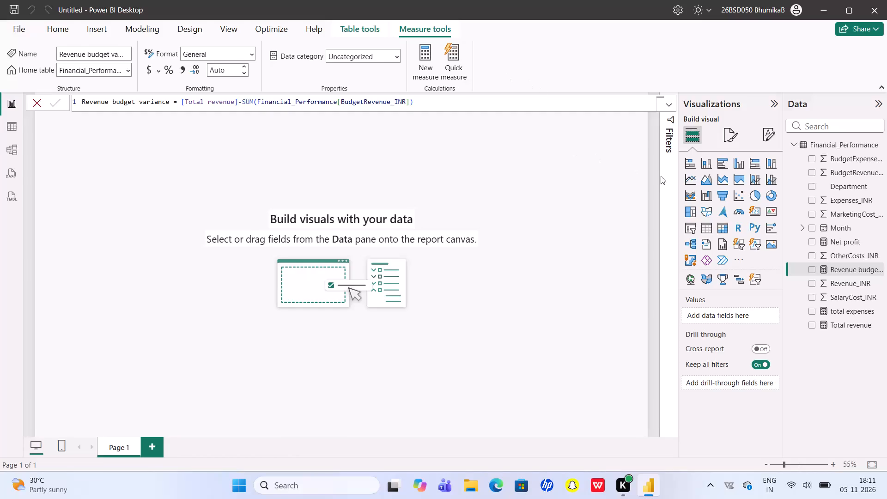
# Add a card visual to Page 1 showing the Total revenue measure.
pyautogui.click(757, 213)
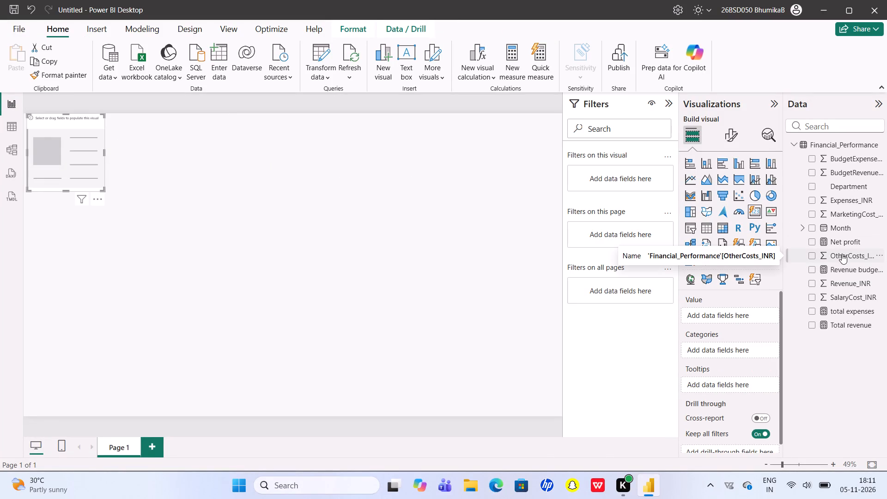
pyautogui.click(813, 322)
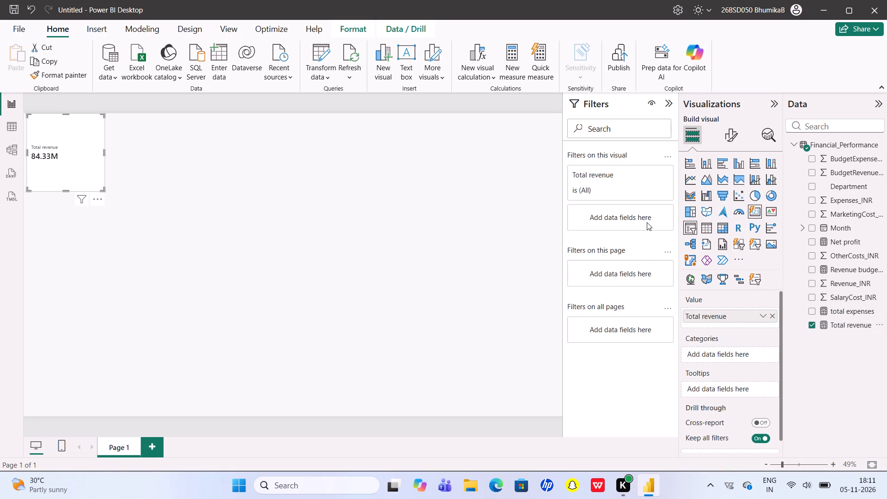
pyautogui.click(449, 205)
# Add a second card visual directly beside the Total revenue card, showing the total expenses measure.
pyautogui.click(755, 216)
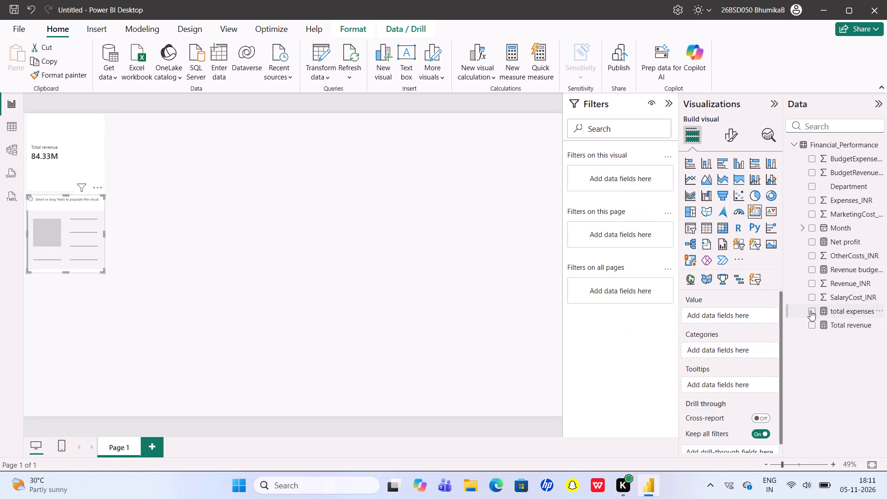
pyautogui.moveTo(84, 226); pyautogui.dragTo(165, 132)
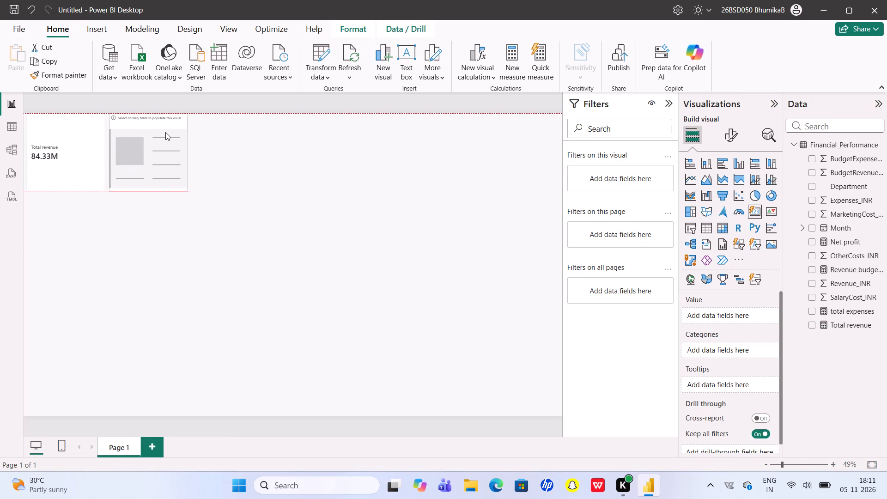
pyautogui.moveTo(165, 132); pyautogui.dragTo(162, 132)
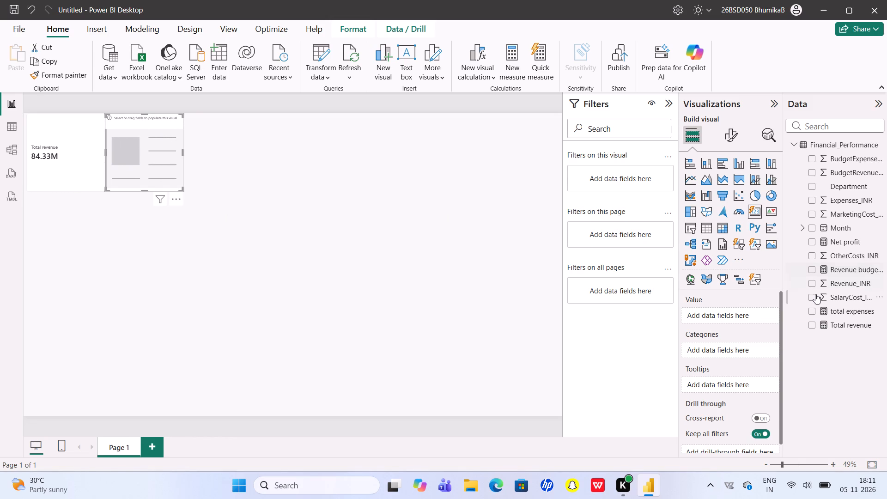
pyautogui.click(810, 310)
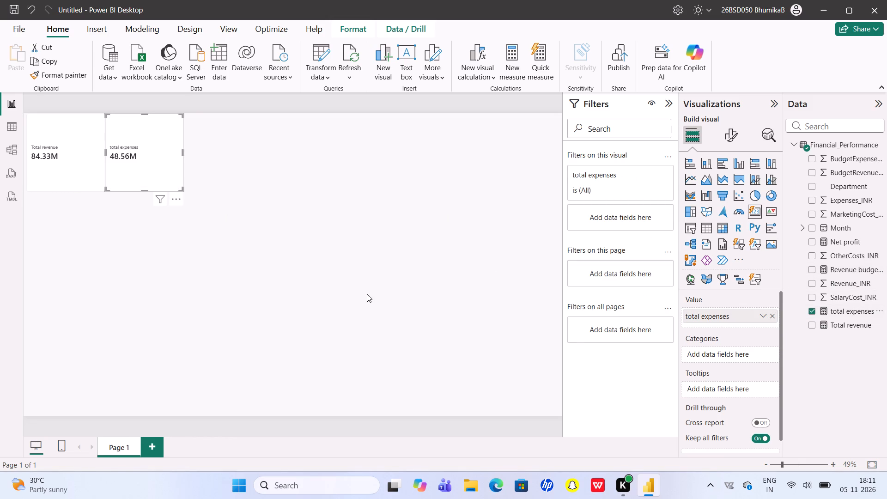
pyautogui.moveTo(367, 294); pyautogui.dragTo(472, 413)
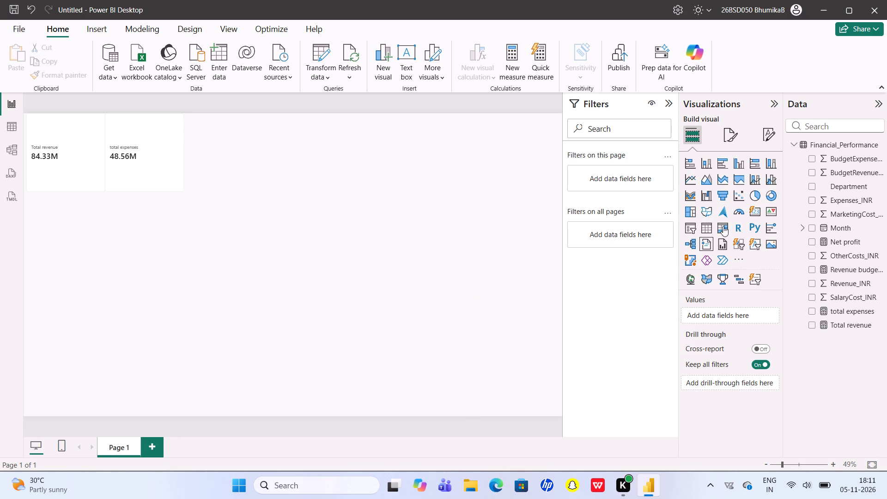
# Add a third card visual beside the total expenses card in the same row, showing the Net profit measure.
pyautogui.click(749, 204)
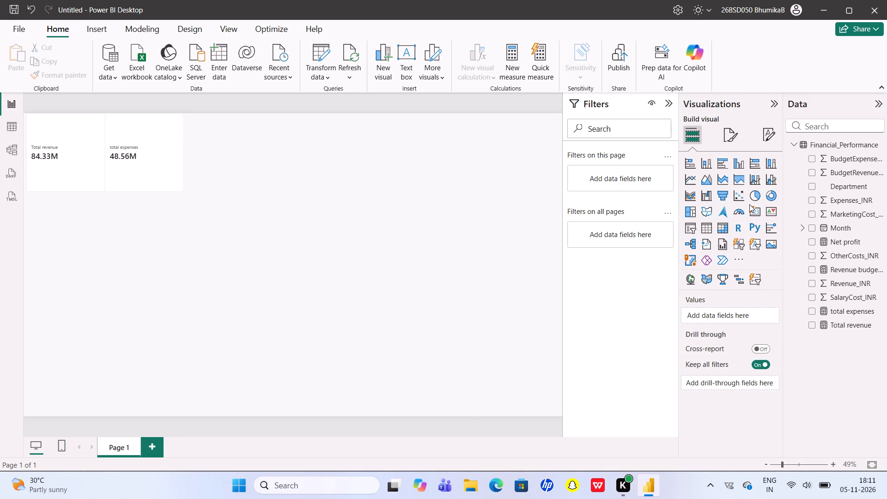
pyautogui.click(750, 207)
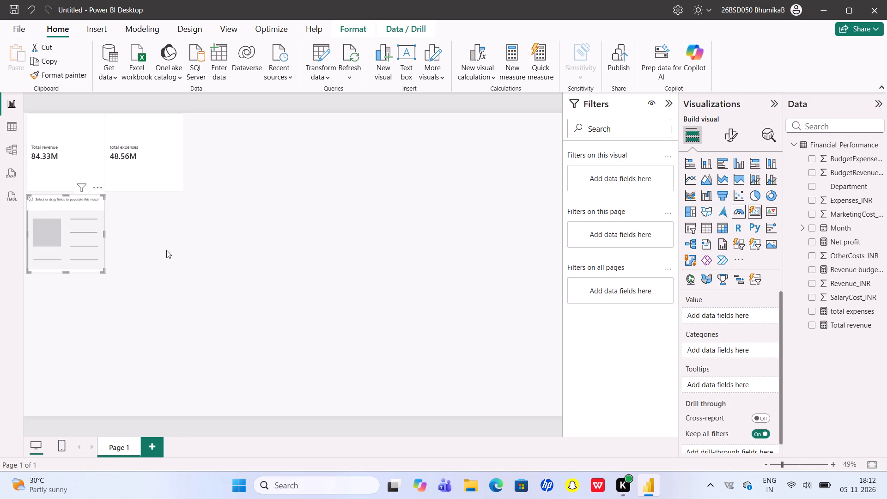
pyautogui.moveTo(78, 230); pyautogui.dragTo(214, 158)
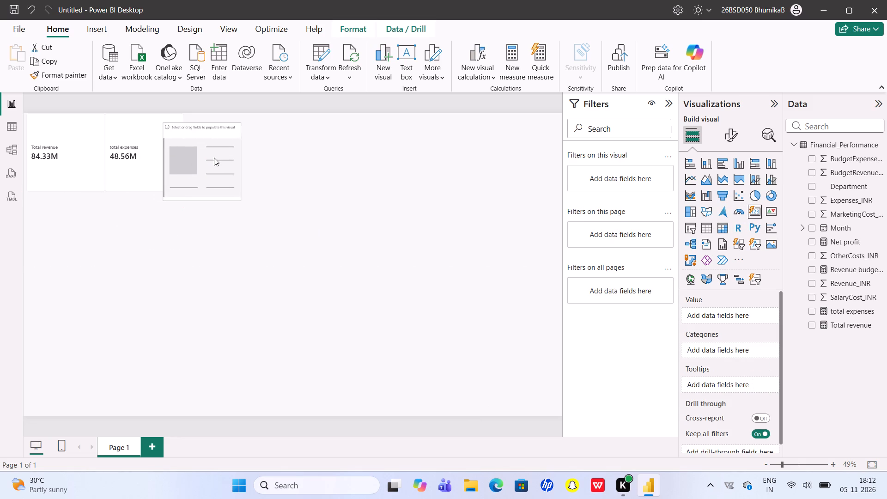
pyautogui.moveTo(214, 158); pyautogui.dragTo(220, 158)
pyautogui.moveTo(220, 158); pyautogui.dragTo(237, 148)
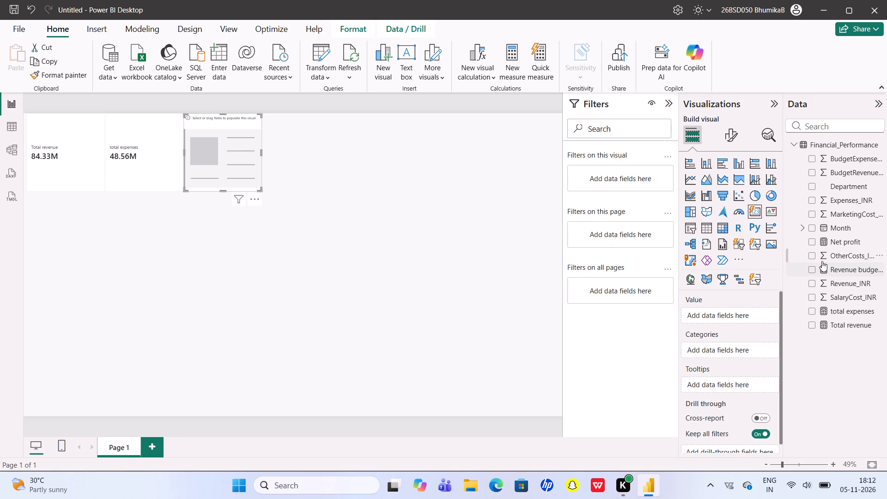
pyautogui.click(813, 243)
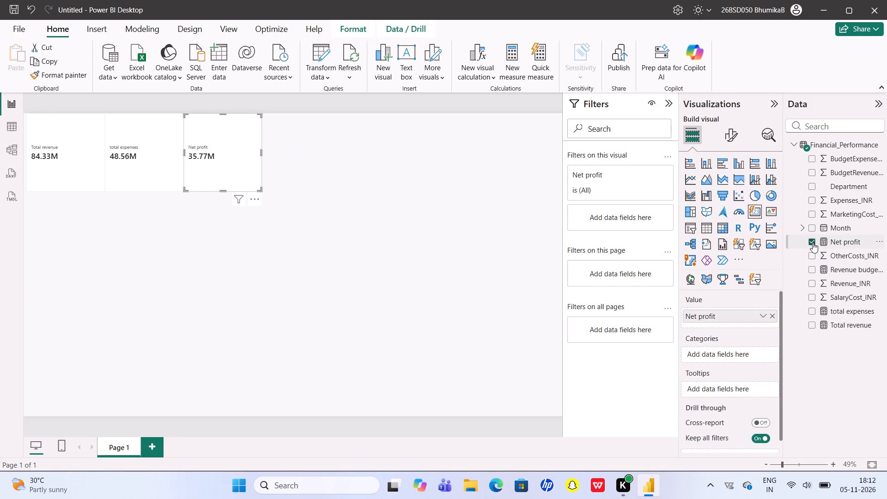
pyautogui.click(441, 335)
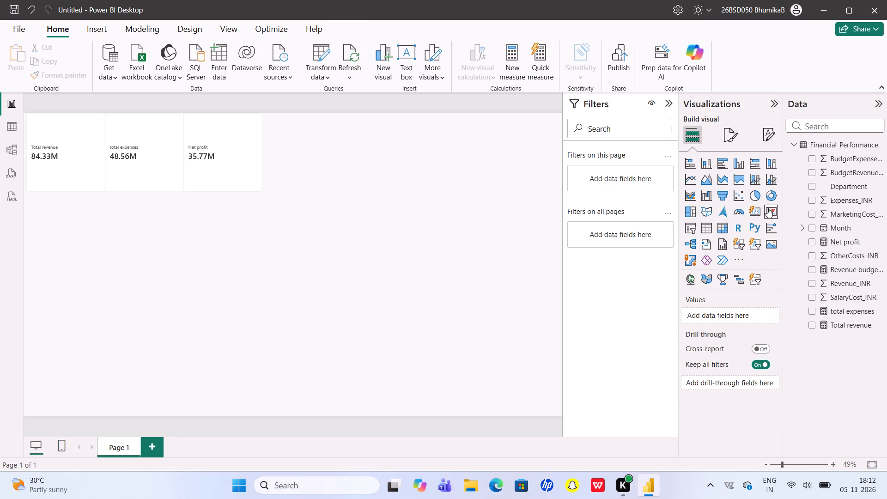
# Add a fourth card visual beside the Net profit card in the same row, showing the Revenue budget variance measure.
pyautogui.click(752, 207)
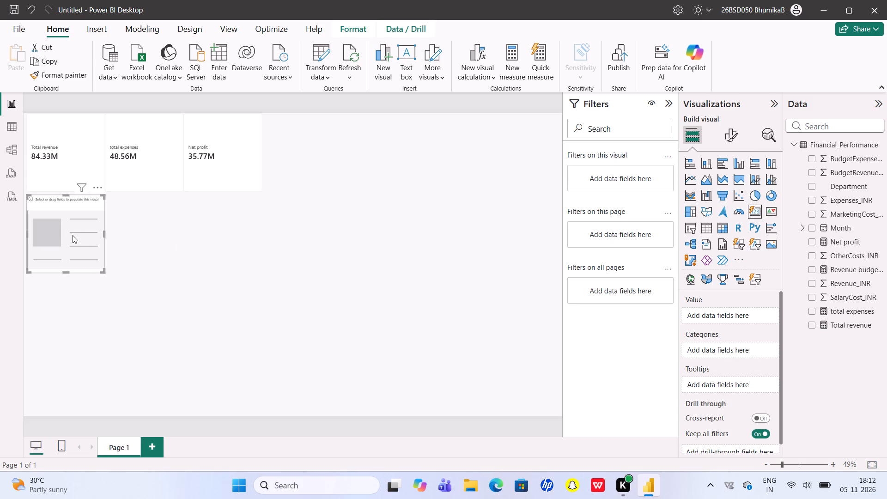
pyautogui.moveTo(73, 235); pyautogui.dragTo(295, 158)
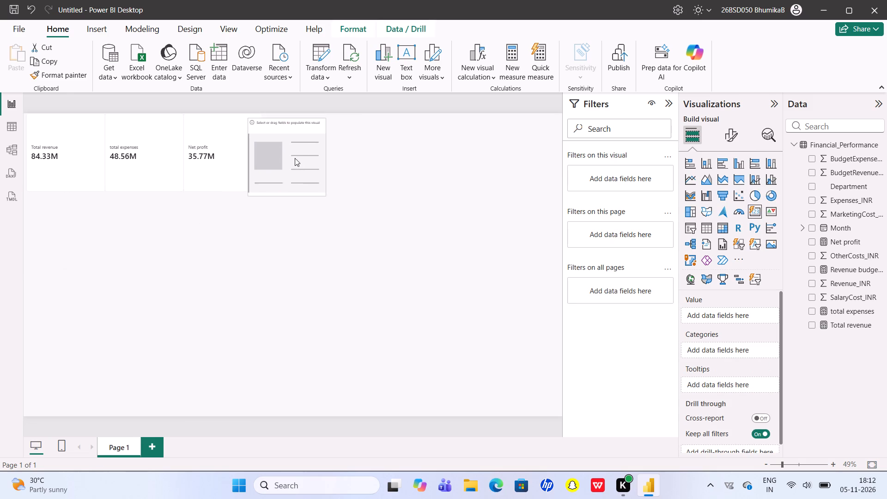
pyautogui.moveTo(295, 158); pyautogui.dragTo(306, 155)
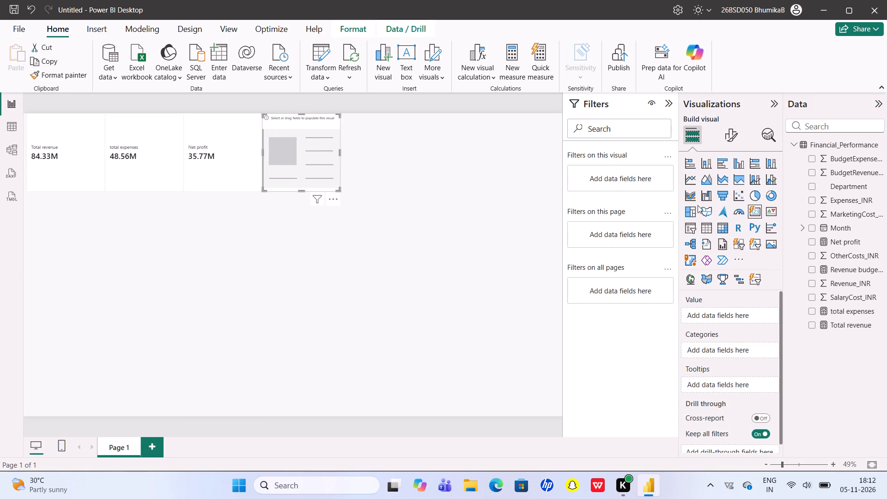
pyautogui.click(812, 268)
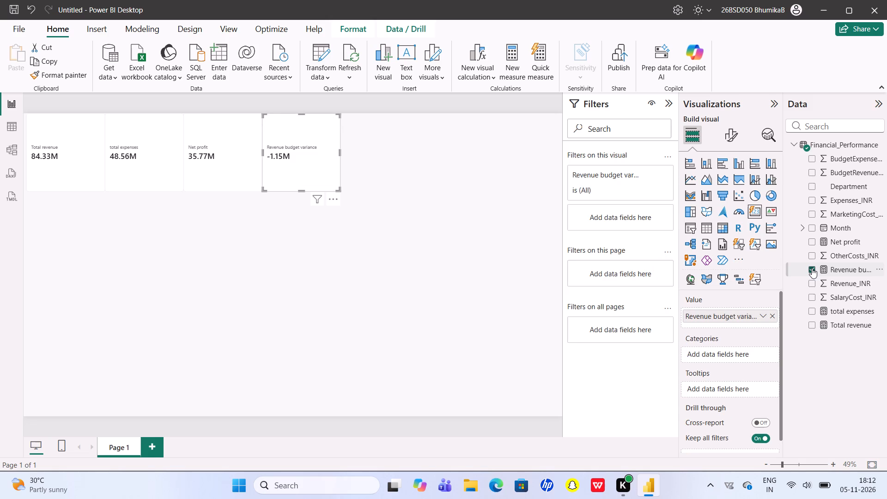
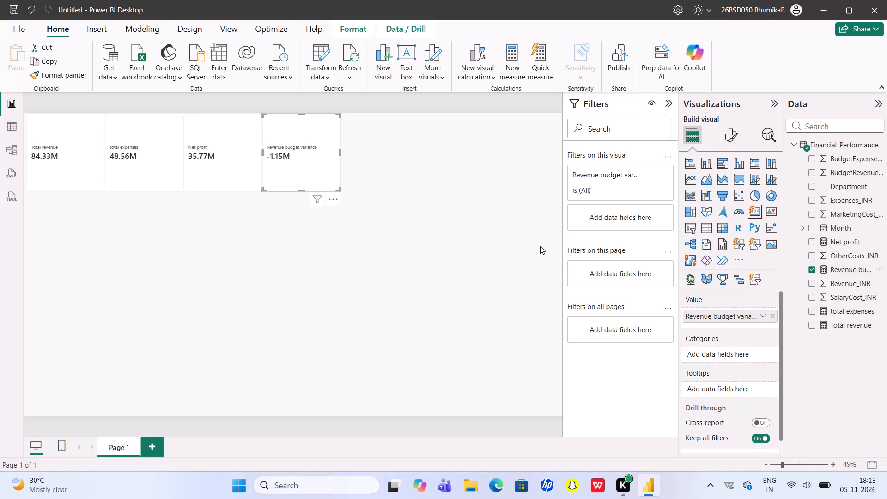
# Add an empty line chart visual to Page 1 below the Total revenue card.
pyautogui.click(540, 246)
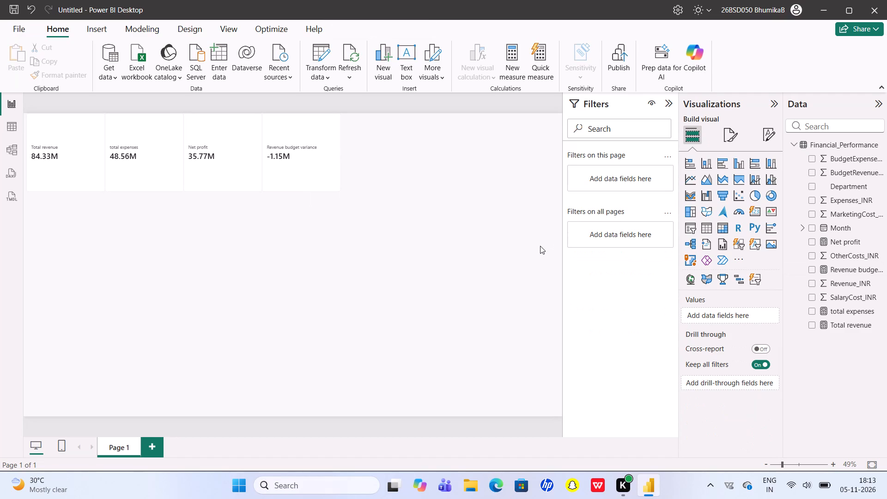
pyautogui.click(691, 177)
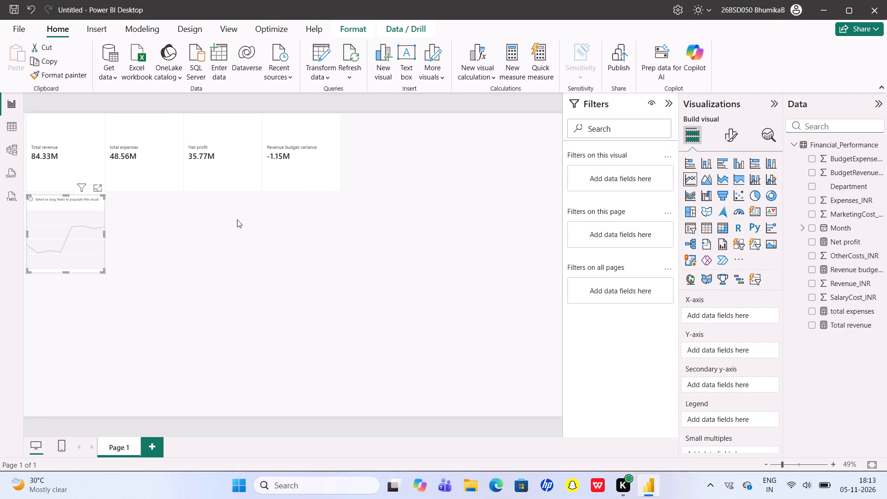
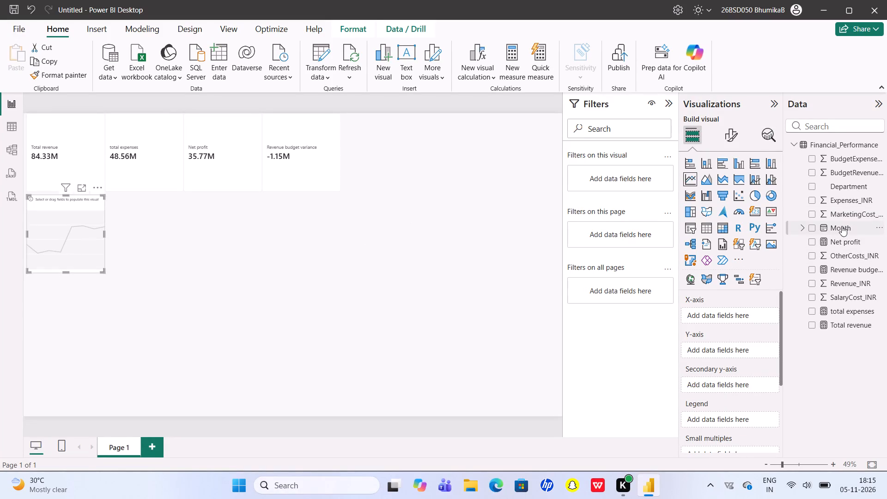
# Populate the line chart with Month on the X-axis and Revenue_INR and Expenses_INR on the Y-axis.
pyautogui.moveTo(842, 226); pyautogui.dragTo(823, 237, button='right')
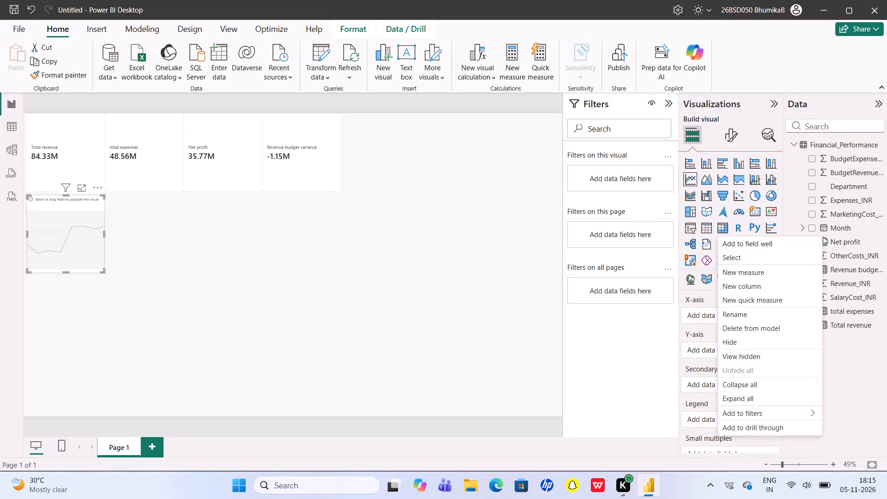
pyautogui.click(837, 225)
pyautogui.moveTo(837, 225); pyautogui.dragTo(820, 243, button='right')
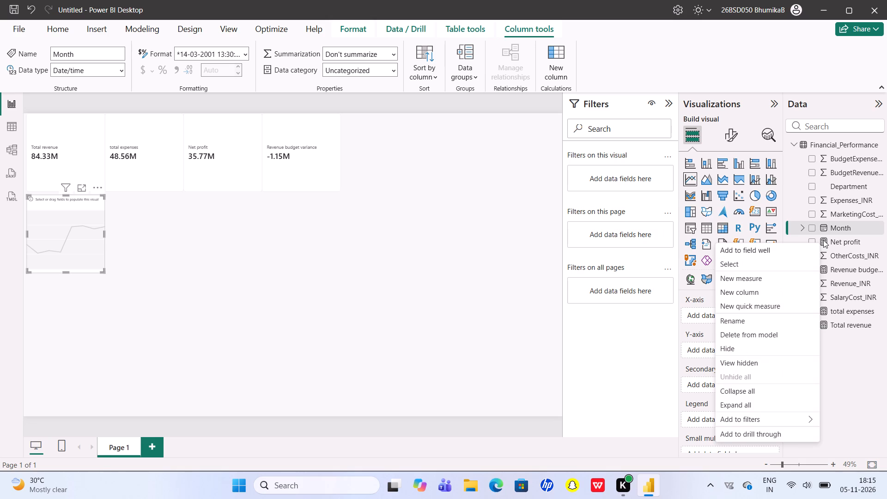
pyautogui.click(810, 228)
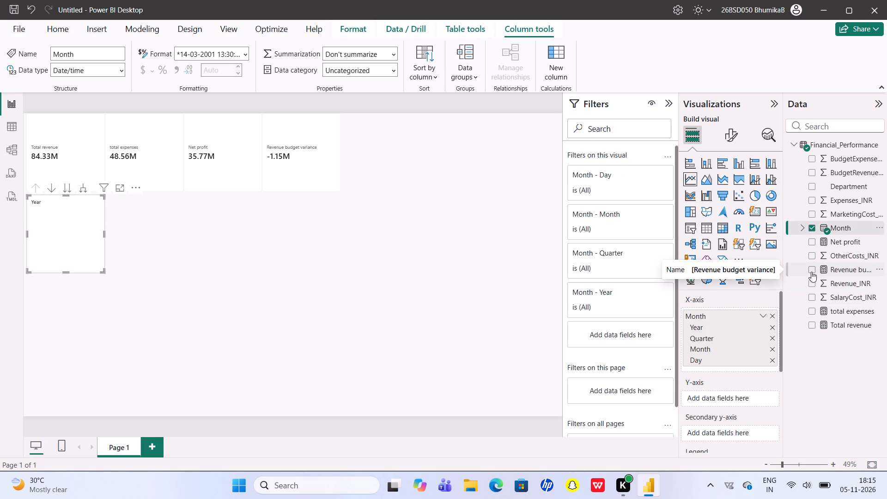
pyautogui.click(813, 286)
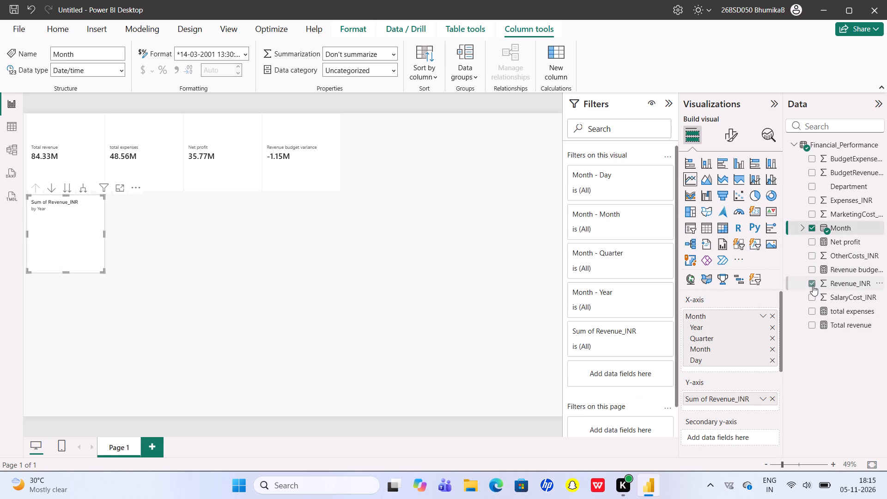
pyautogui.click(809, 199)
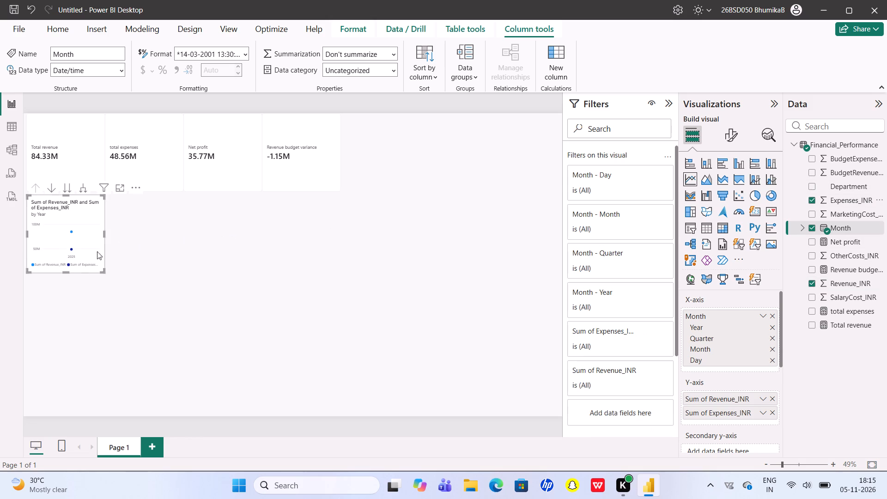
# Enlarge the revenue and expenses line chart, making it taller and extending its width to nearly below the end of the total expenses card.
pyautogui.moveTo(106, 239); pyautogui.dragTo(127, 248)
pyautogui.click(52, 247)
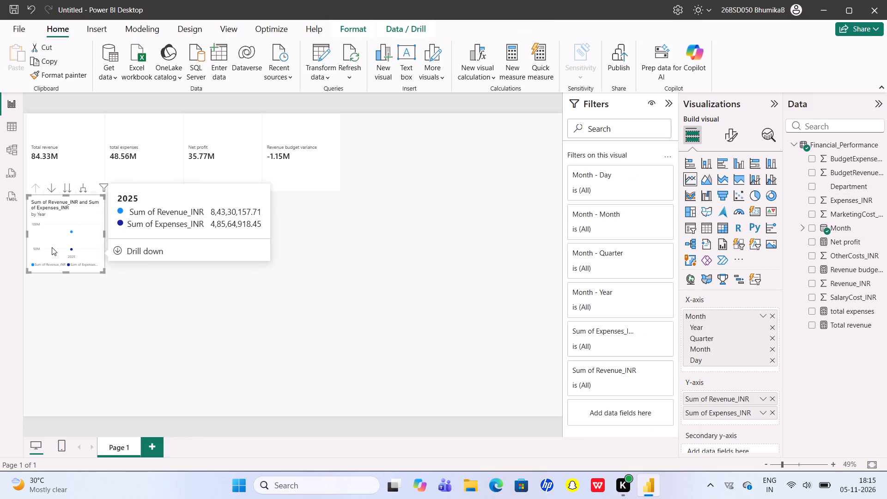
pyautogui.moveTo(62, 273); pyautogui.dragTo(62, 294)
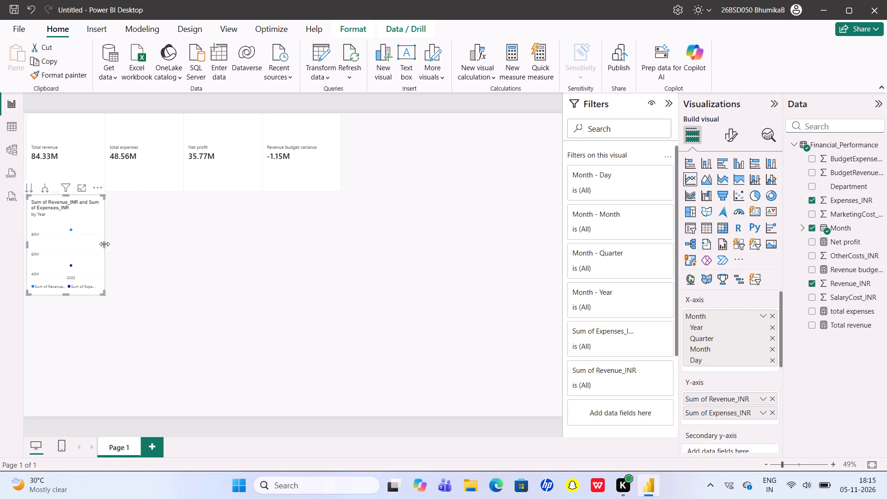
pyautogui.moveTo(104, 244); pyautogui.dragTo(175, 266)
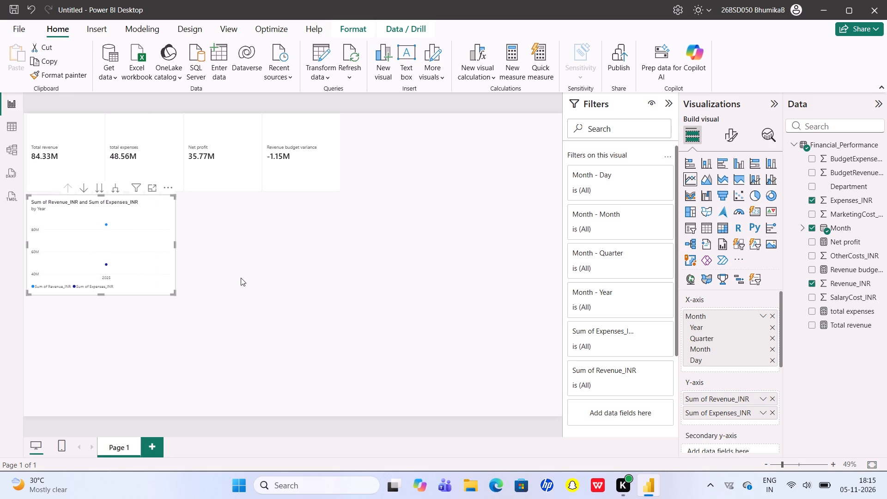
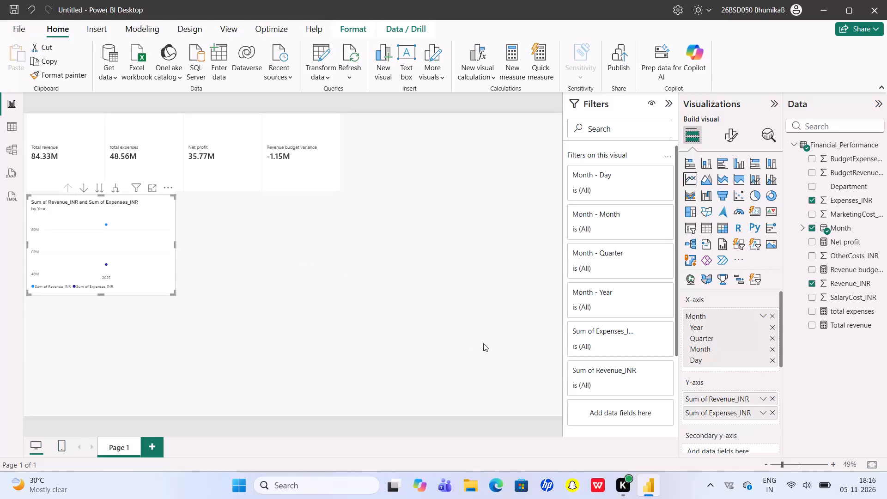
# Switch the line chart's X-axis from the date hierarchy to the plain Month field.
pyautogui.click(765, 315)
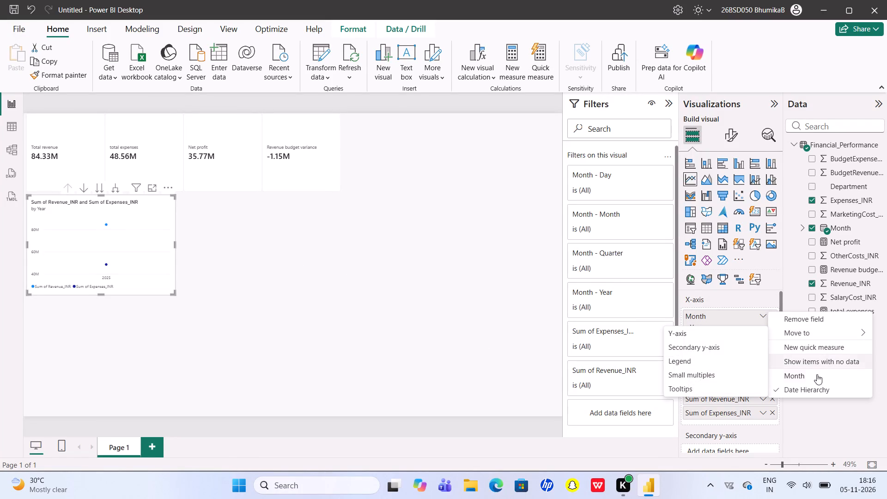
pyautogui.click(816, 377)
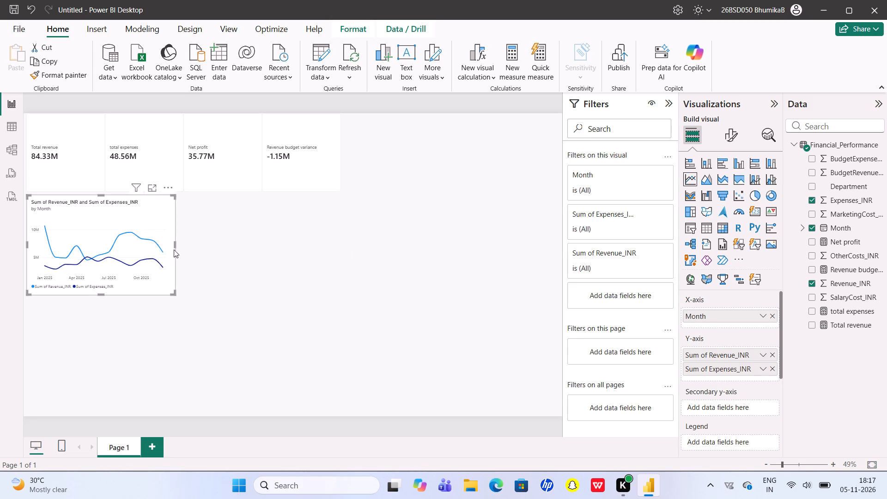
# Widen the line chart slightly so its edge lines up with the end of the total expenses card above.
pyautogui.moveTo(173, 245); pyautogui.dragTo(176, 245)
pyautogui.moveTo(176, 245); pyautogui.dragTo(184, 249)
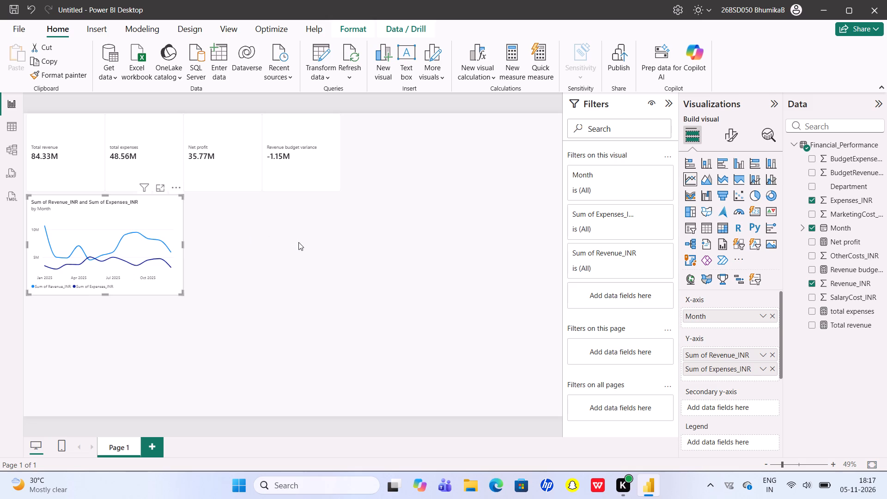
pyautogui.click(298, 242)
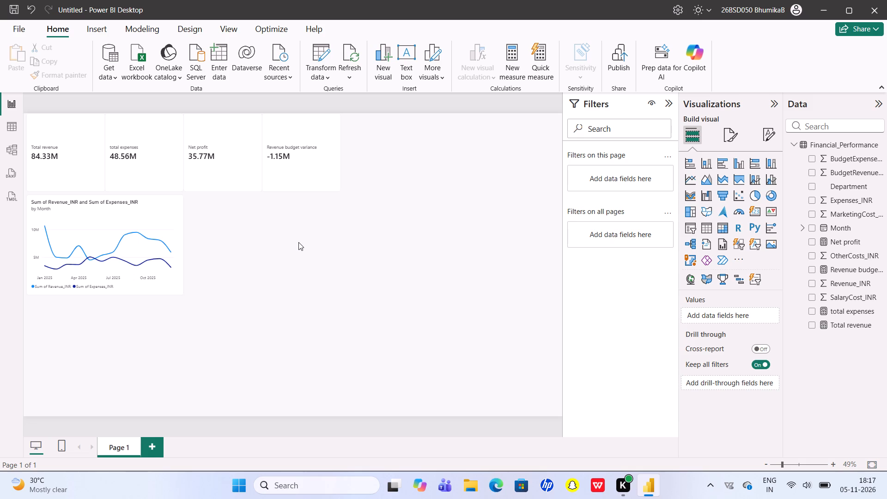
# Clear the default title text of the revenue and expenses line chart in its general formatting options.
pyautogui.click(151, 235)
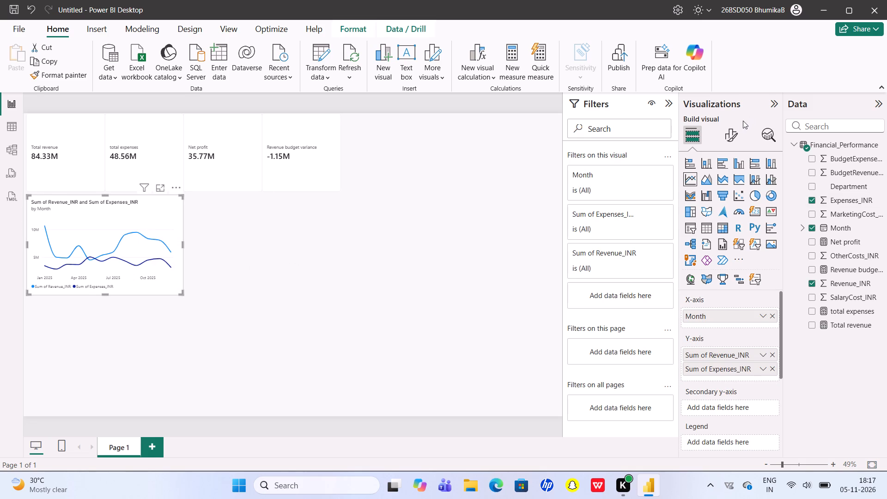
pyautogui.click(736, 134)
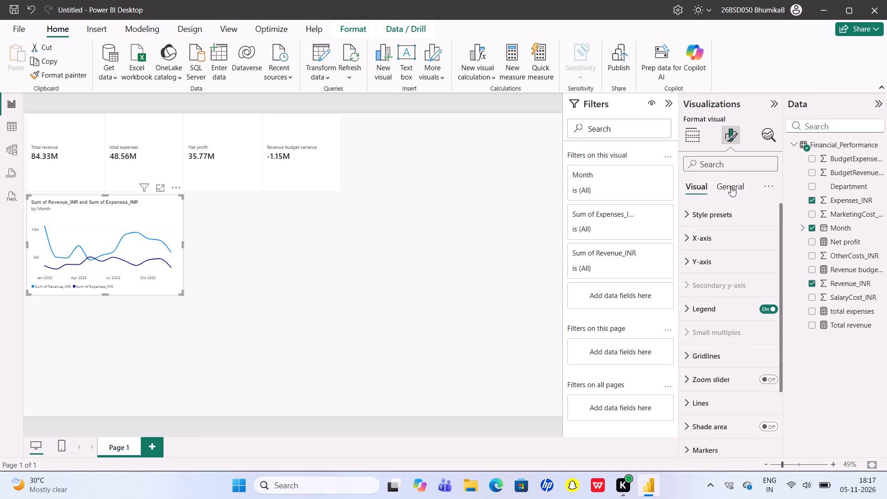
pyautogui.click(734, 187)
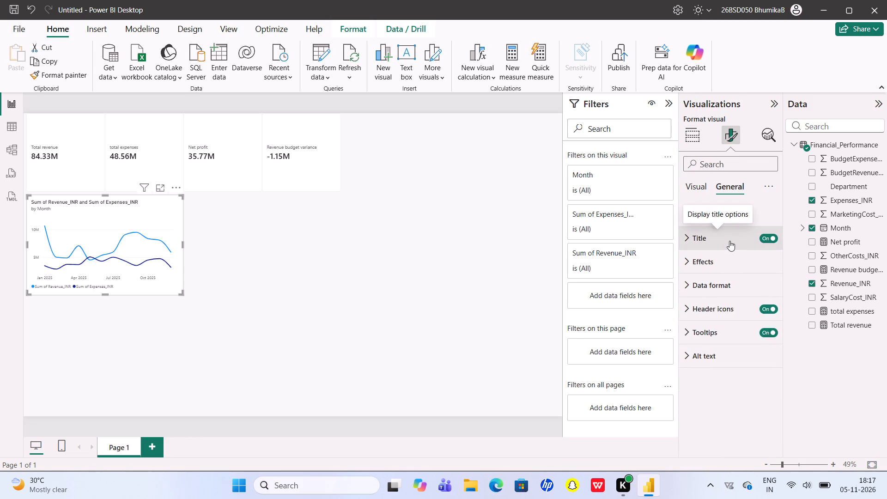
pyautogui.click(729, 241)
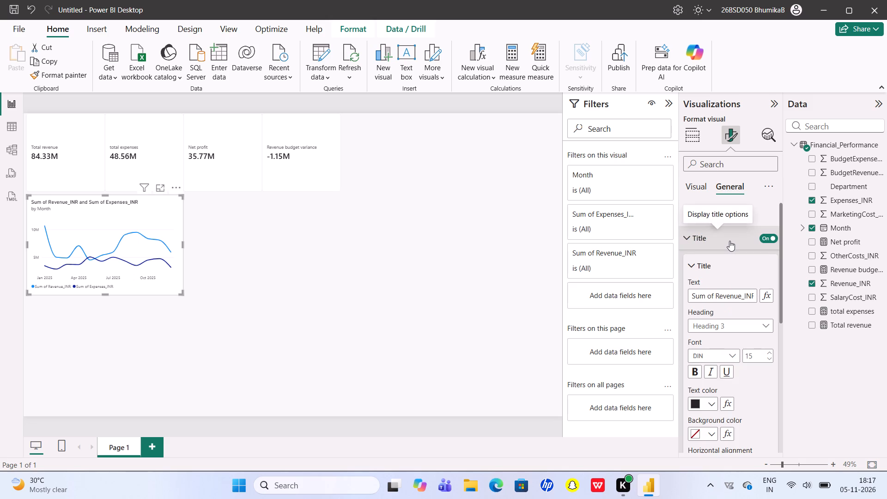
pyautogui.click(737, 295)
pyautogui.press('BackSpace')
pyautogui.press('BackSpace')
pyautogui.press('BackSpace')
pyautogui.press('BackSpace')
pyautogui.press('BackSpace')
pyautogui.press('BackSpace')
pyautogui.press('BackSpace')
pyautogui.press('BackSpace')
pyautogui.press('BackSpace')
pyautogui.press('BackSpace')
pyautogui.press('BackSpace')
pyautogui.press('BackSpace')
pyautogui.press('BackSpace')
pyautogui.press('BackSpace')
pyautogui.press('BackSpace')
pyautogui.press('BackSpace')
pyautogui.press('BackSpace')
pyautogui.press('BackSpace')
pyautogui.press('BackSpace')
pyautogui.press('BackSpace')
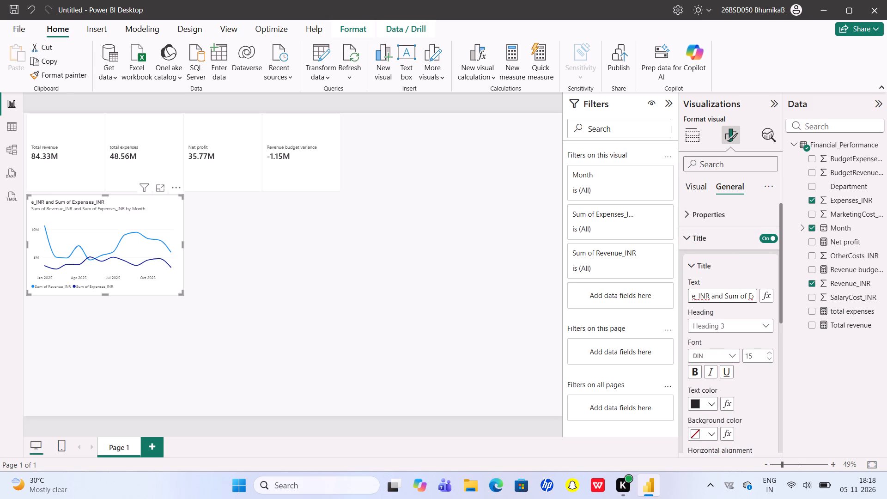
pyautogui.click(753, 295)
pyautogui.press('BackSpace')
pyautogui.press('BackSpace')
pyautogui.press('BackSpace')
pyautogui.press('BackSpace')
pyautogui.press('BackSpace')
pyautogui.press('BackSpace')
pyautogui.press('BackSpace')
pyautogui.press('BackSpace')
pyautogui.press('BackSpace')
pyautogui.press('BackSpace')
pyautogui.press('BackSpace')
pyautogui.press('BackSpace')
pyautogui.press('BackSpace')
pyautogui.press('BackSpace')
pyautogui.press('BackSpace')
pyautogui.press('BackSpace')
pyautogui.press('BackSpace')
pyautogui.press('BackSpace')
pyautogui.press('BackSpace')
pyautogui.press('BackSpace')
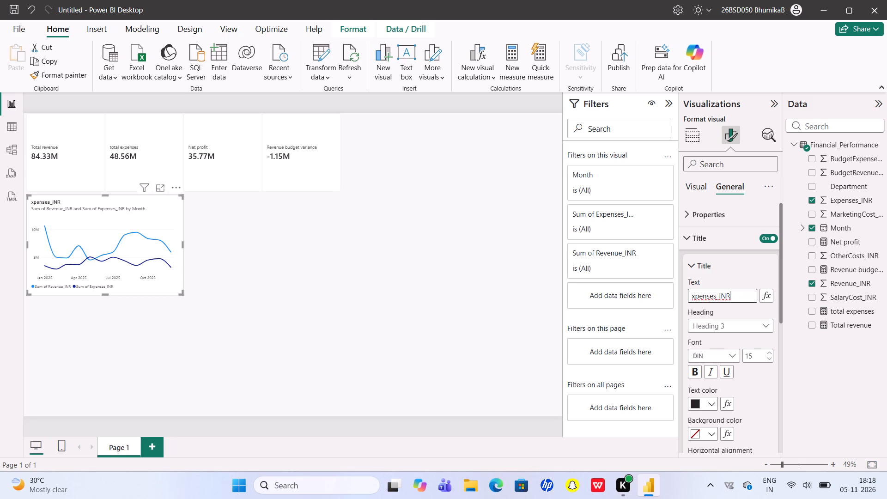
pyautogui.click(754, 295)
pyautogui.press('BackSpace')
pyautogui.press('BackSpace')
pyautogui.press('BackSpace')
pyautogui.press('BackSpace')
pyautogui.press('BackSpace')
pyautogui.press('BackSpace')
pyautogui.press('BackSpace')
pyautogui.press('BackSpace')
pyautogui.press('BackSpace')
pyautogui.press('BackSpace')
pyautogui.press('BackSpace')
pyautogui.press('BackSpace')
pyautogui.press('BackSpace')
pyautogui.press('BackSpace')
pyautogui.press('BackSpace')
pyautogui.press('BackSpace')
pyautogui.press('BackSpace')
pyautogui.press('BackSpace')
pyautogui.press('BackSpace')
pyautogui.press('BackSpace')
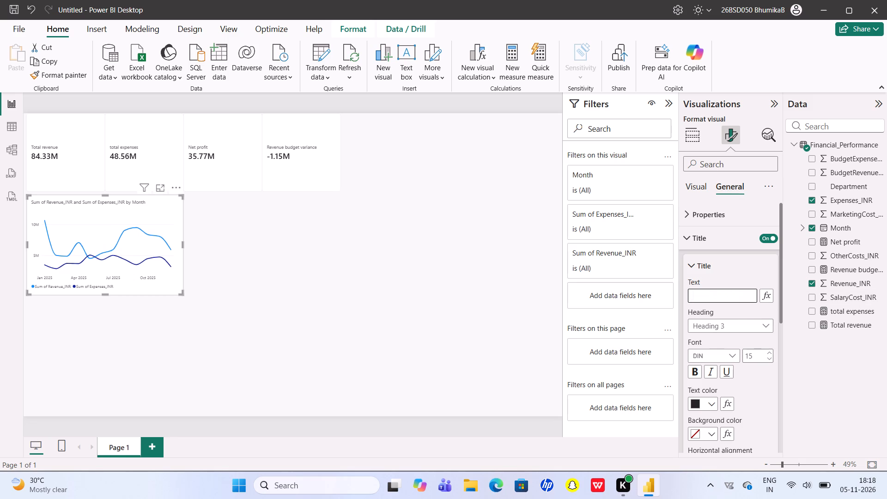
# Turn off the line chart's subtitle.
pyautogui.scroll(-4, 746, 308)
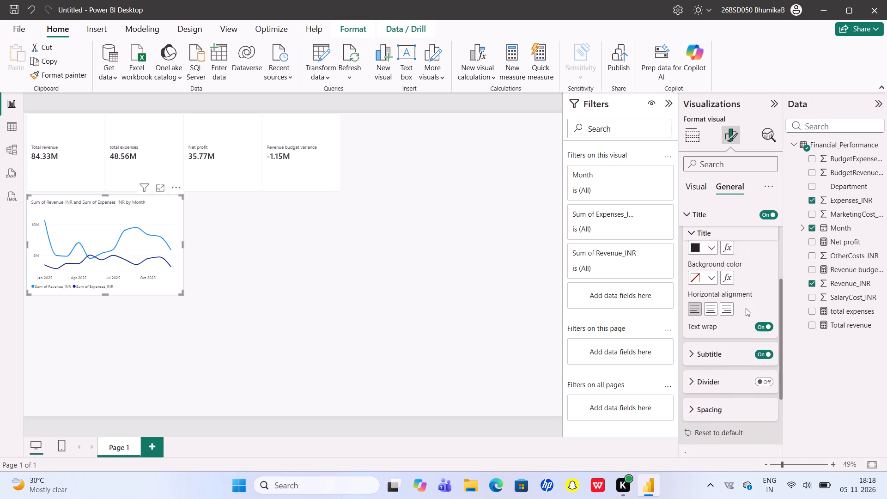
pyautogui.scroll(-1, 746, 308)
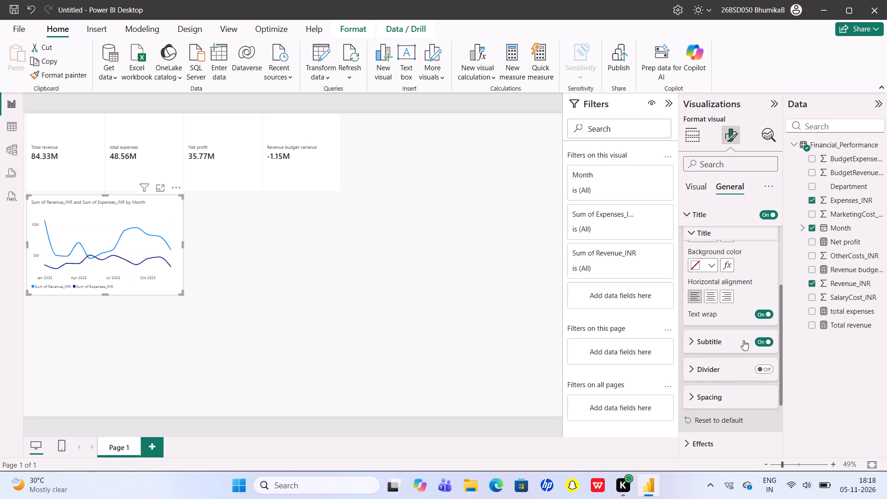
pyautogui.click(759, 338)
# Set the line chart's title to "Monthly Revenue vs Expenses" and deselect the chart.
pyautogui.scroll(2, 759, 338)
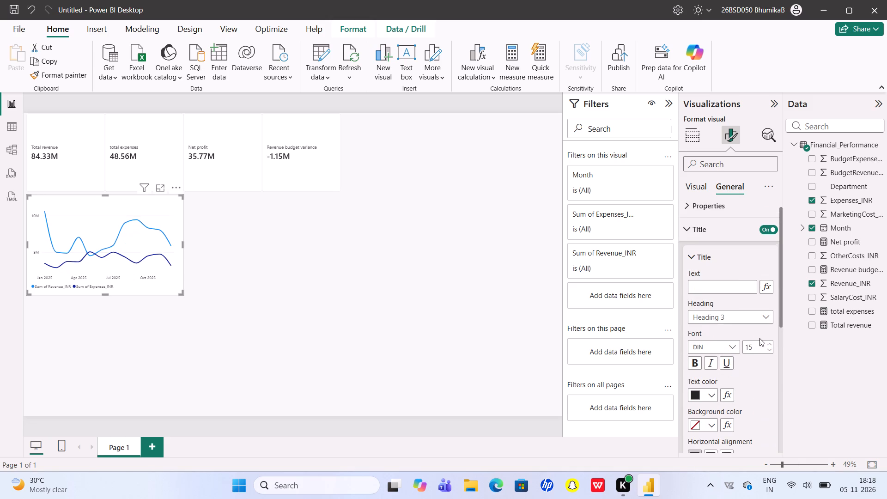
pyautogui.click(717, 289)
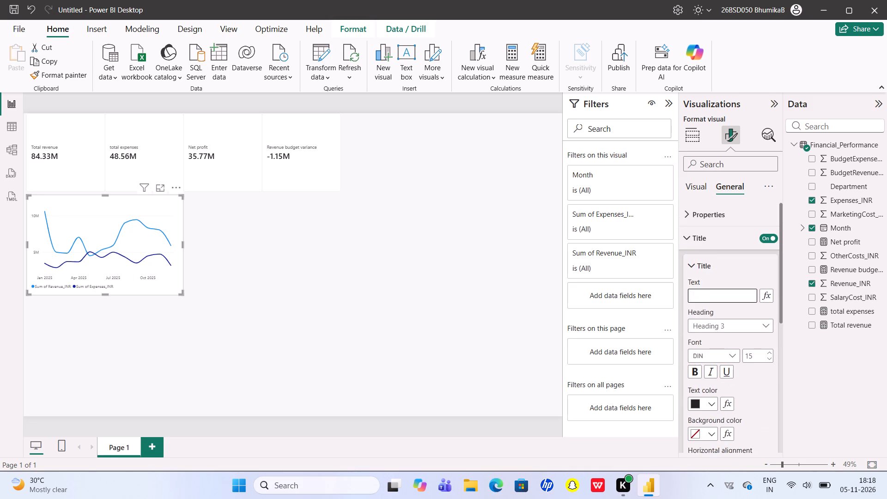
pyautogui.write('Monthly v')
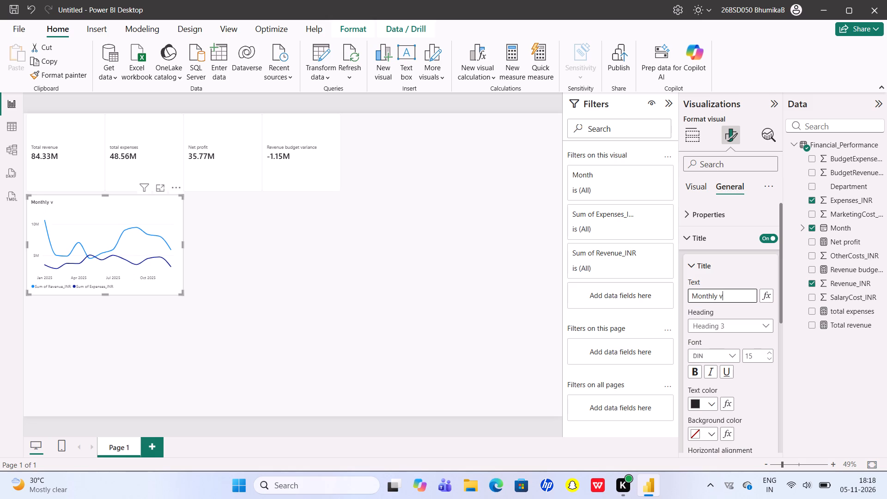
pyautogui.hotkey('shift', 'c')
pyautogui.press('BackSpace')
pyautogui.press('a')
pyautogui.press('BackSpace')
pyautogui.write('s')
pyautogui.press('space')
pyautogui.write('expenses')
pyautogui.press('BackSpace')
pyautogui.press('BackSpace')
pyautogui.press('BackSpace')
pyautogui.press('BackSpace')
pyautogui.press('BackSpace')
pyautogui.press('BackSpace')
pyautogui.press('BackSpace')
pyautogui.press('BackSpace')
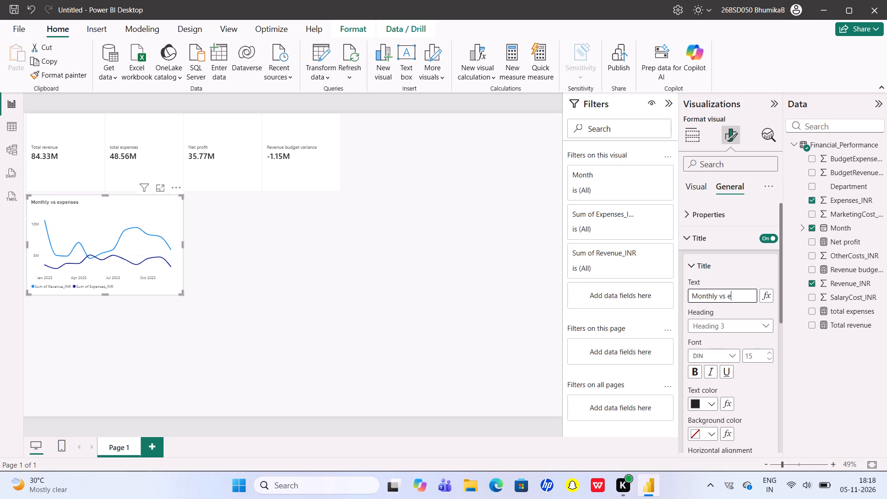
pyautogui.press('BackSpace')
pyautogui.press('BackSpace')
pyautogui.press('BackSpace')
pyautogui.write('Revenue')
pyautogui.press('space')
pyautogui.write('vs Expenses')
pyautogui.click(479, 292)
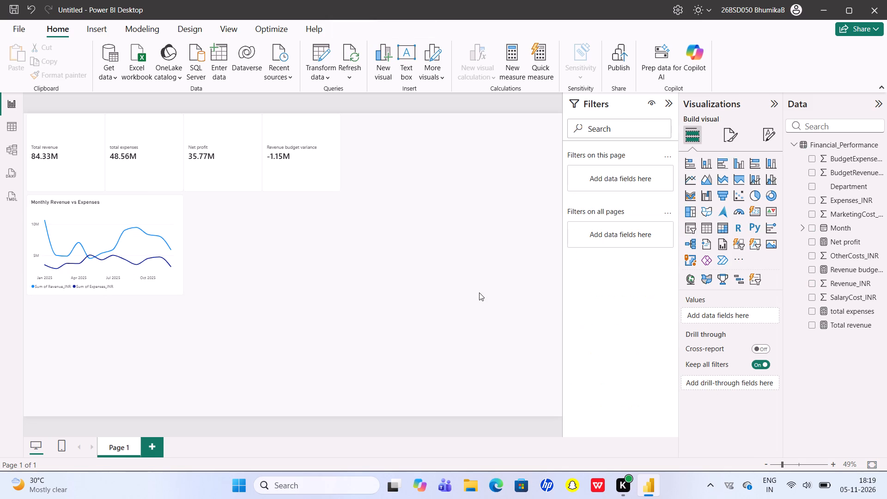
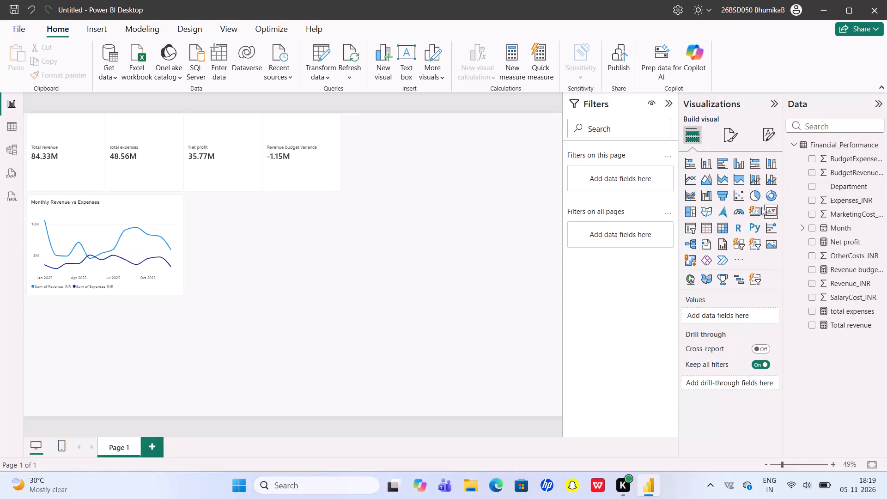
# Add a clustered column chart with Department on the X-axis and BudgetRevenue_INR and Revenue_INR on the Y-axis.
pyautogui.click(740, 162)
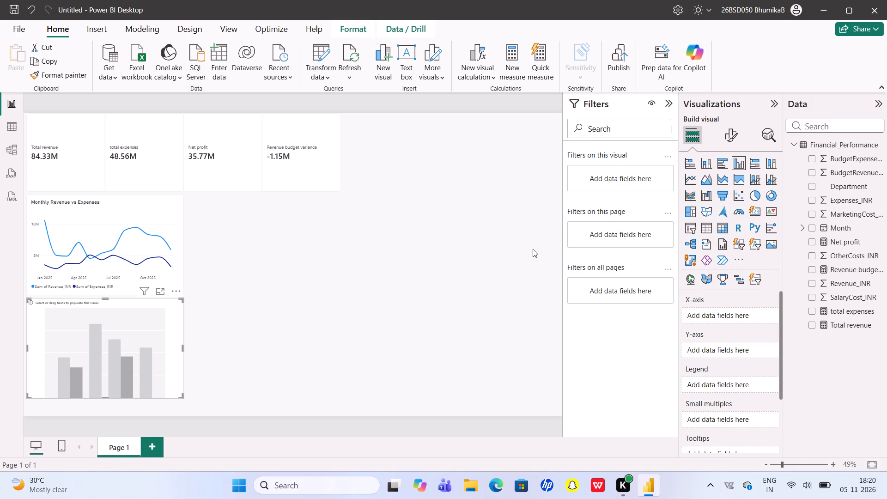
pyautogui.click(813, 184)
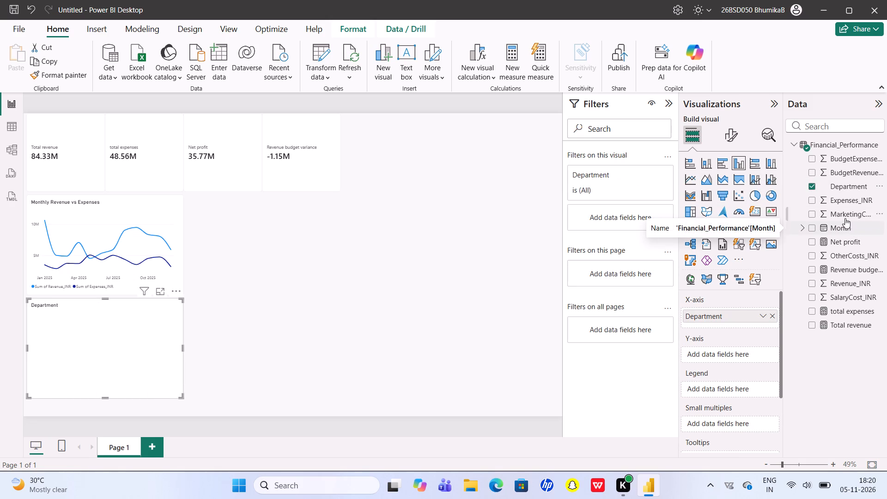
pyautogui.click(814, 173)
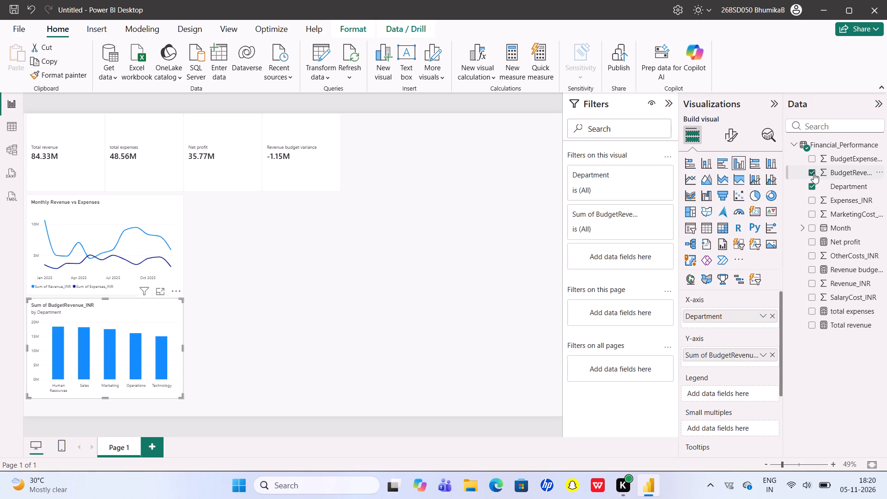
pyautogui.click(813, 282)
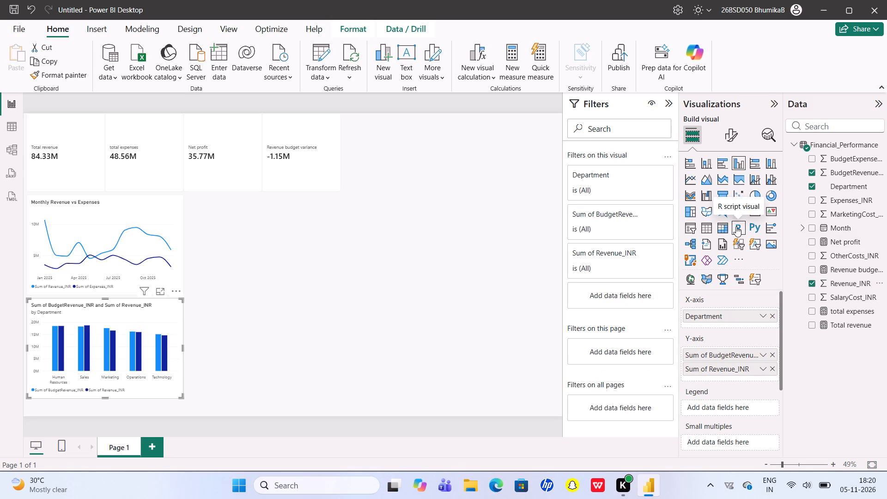
# Turn off the subtitle of the department column chart in its general formatting options.
pyautogui.click(734, 144)
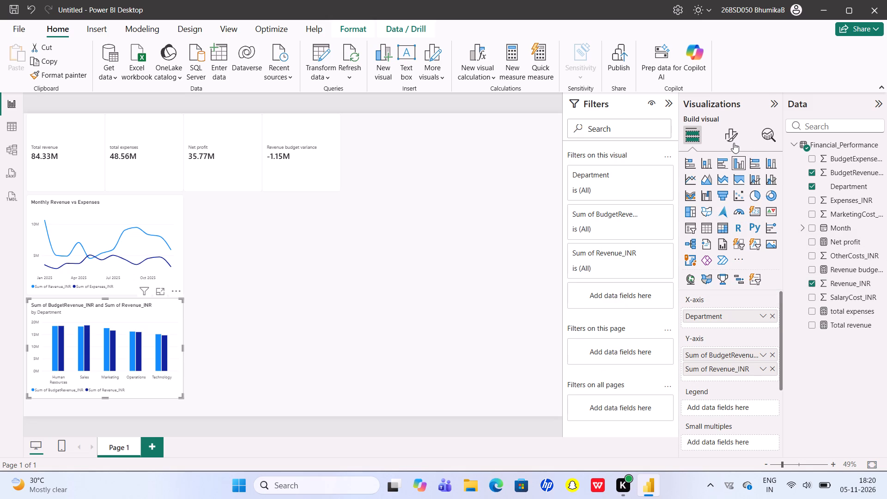
pyautogui.click(731, 142)
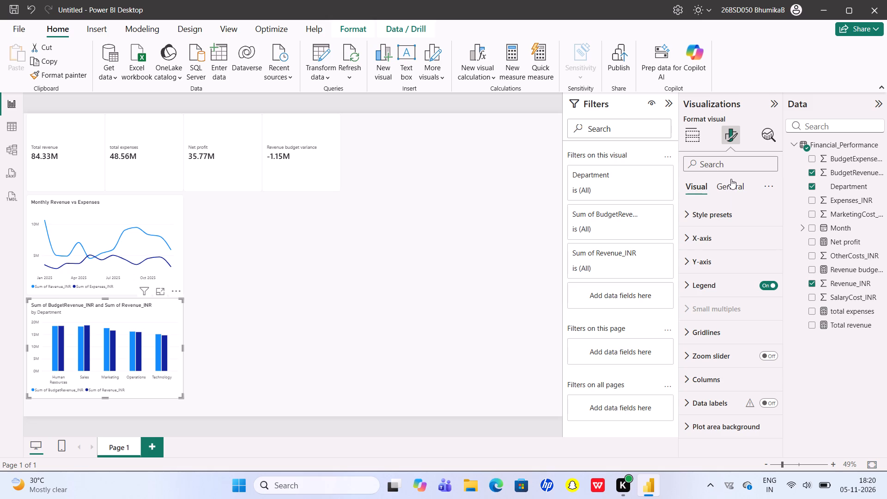
pyautogui.click(731, 179)
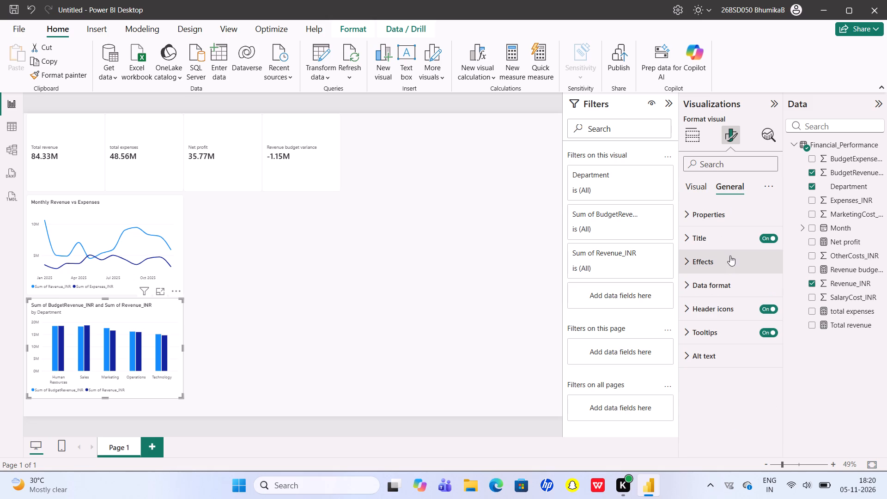
pyautogui.click(740, 240)
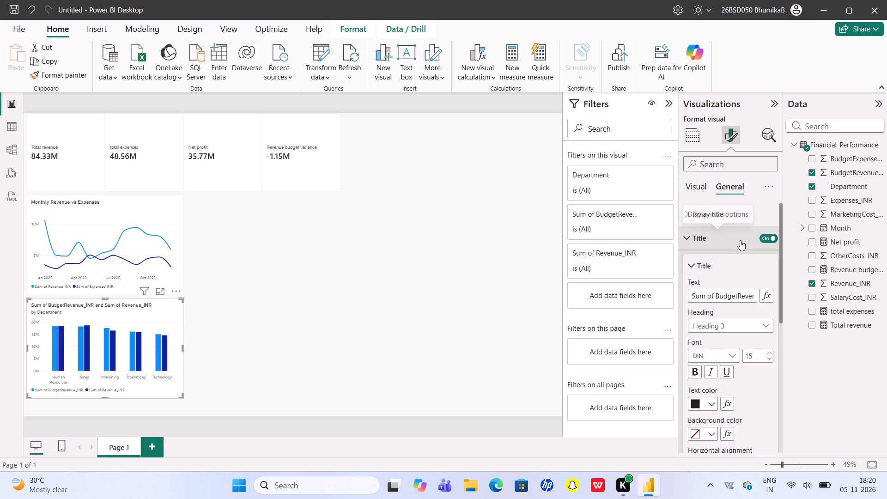
pyautogui.scroll(-1, 752, 364)
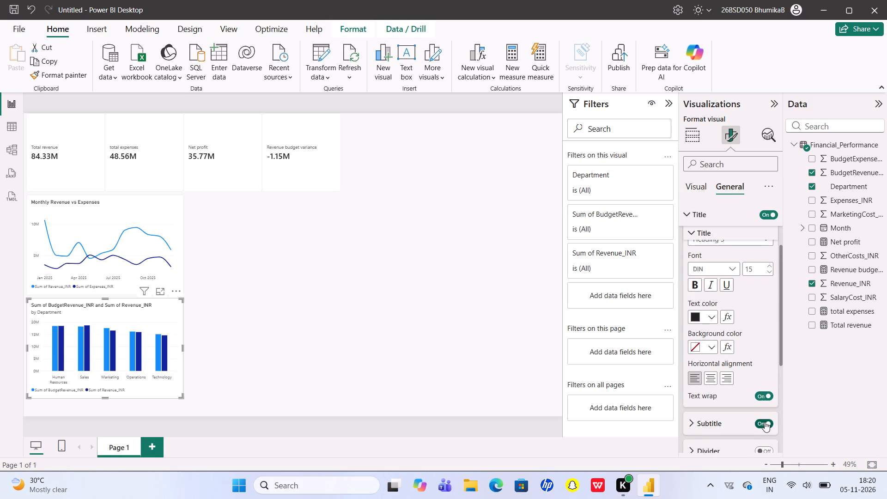
pyautogui.click(765, 422)
# Replace the column chart's default title with "Actual vs Budgeted Revenue by department".
pyautogui.scroll(2, 753, 338)
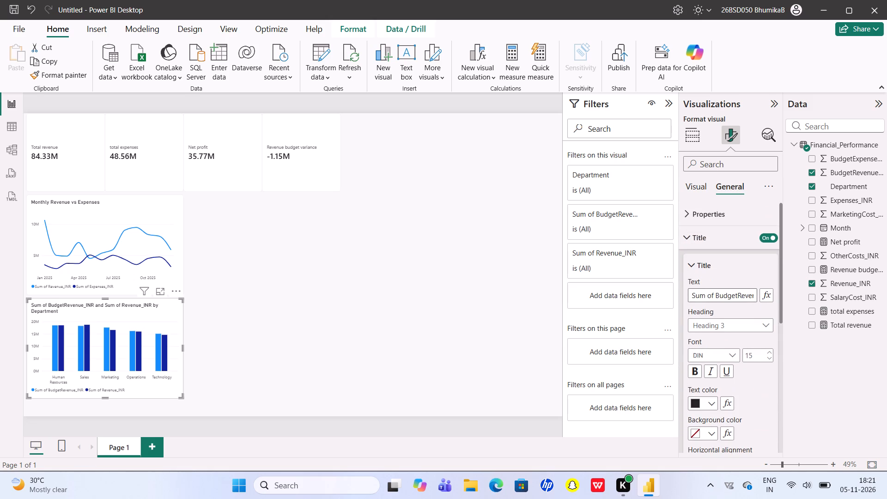
pyautogui.click(753, 296)
pyautogui.press('BackSpace')
pyautogui.press('BackSpace')
pyautogui.press('BackSpace')
pyautogui.press('BackSpace')
pyautogui.press('BackSpace')
pyautogui.press('BackSpace')
pyautogui.press('BackSpace')
pyautogui.press('BackSpace')
pyautogui.press('BackSpace')
pyautogui.press('BackSpace')
pyautogui.press('BackSpace')
pyautogui.press('BackSpace')
pyautogui.press('BackSpace')
pyautogui.press('BackSpace')
pyautogui.press('BackSpace')
pyautogui.press('BackSpace')
pyautogui.press('BackSpace')
pyautogui.press('BackSpace')
pyautogui.press('BackSpace')
pyautogui.press('BackSpace')
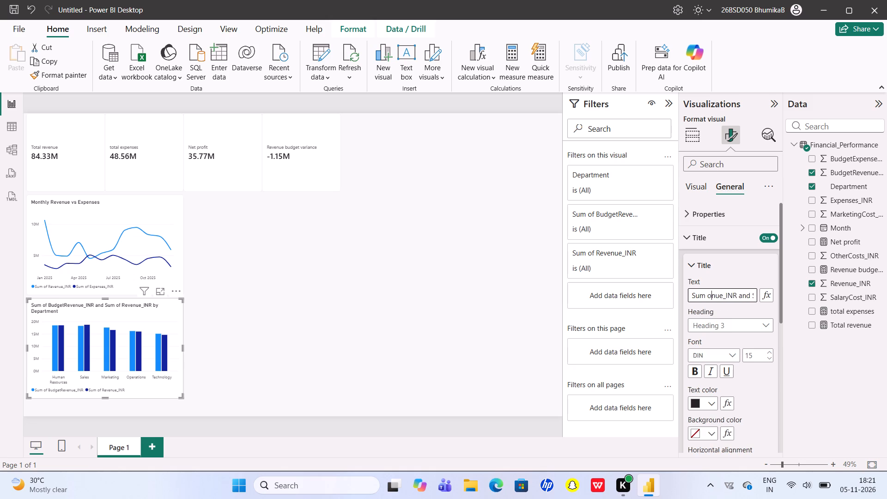
pyautogui.click(753, 293)
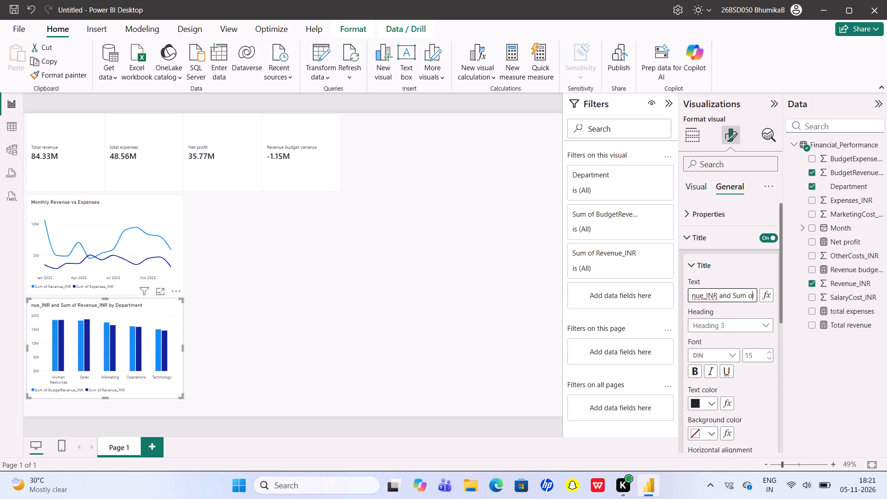
pyautogui.press('BackSpace')
pyautogui.press('BackSpace')
pyautogui.press('BackSpace')
pyautogui.press('BackSpace')
pyautogui.press('BackSpace')
pyautogui.press('BackSpace')
pyautogui.press('BackSpace')
pyautogui.press('BackSpace')
pyautogui.press('BackSpace')
pyautogui.press('BackSpace')
pyautogui.press('BackSpace')
pyautogui.press('BackSpace')
pyautogui.press('BackSpace')
pyautogui.press('BackSpace')
pyautogui.press('BackSpace')
pyautogui.press('BackSpace')
pyautogui.press('BackSpace')
pyautogui.press('BackSpace')
pyautogui.press('BackSpace')
pyautogui.press('BackSpace')
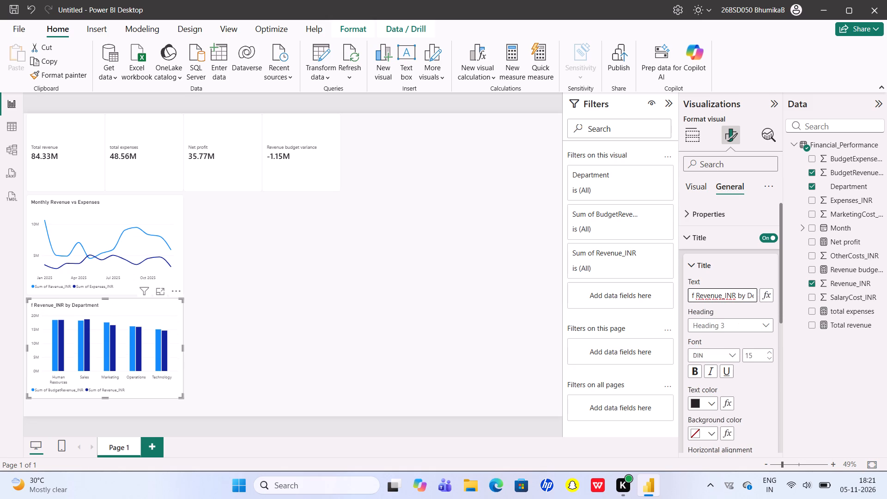
pyautogui.click(753, 299)
pyautogui.press('BackSpace')
pyautogui.press('BackSpace')
pyautogui.press('BackSpace')
pyautogui.press('BackSpace')
pyautogui.press('BackSpace')
pyautogui.press('BackSpace')
pyautogui.press('BackSpace')
pyautogui.press('BackSpace')
pyautogui.press('BackSpace')
pyautogui.press('BackSpace')
pyautogui.press('BackSpace')
pyautogui.press('BackSpace')
pyautogui.press('BackSpace')
pyautogui.press('BackSpace')
pyautogui.press('BackSpace')
pyautogui.press('BackSpace')
pyautogui.press('BackSpace')
pyautogui.press('BackSpace')
pyautogui.press('BackSpace')
pyautogui.press('BackSpace')
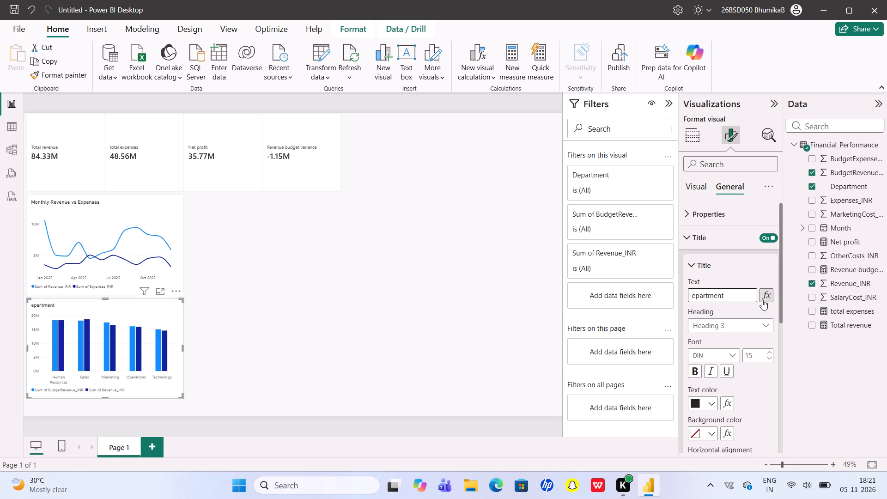
pyautogui.click(747, 300)
pyautogui.press('BackSpace')
pyautogui.press('BackSpace')
pyautogui.press('BackSpace')
pyautogui.press('BackSpace')
pyautogui.press('BackSpace')
pyautogui.press('BackSpace')
pyautogui.press('BackSpace')
pyautogui.press('BackSpace')
pyautogui.press('BackSpace')
pyautogui.press('BackSpace')
pyautogui.press('BackSpace')
pyautogui.press('BackSpace')
pyautogui.press('BackSpace')
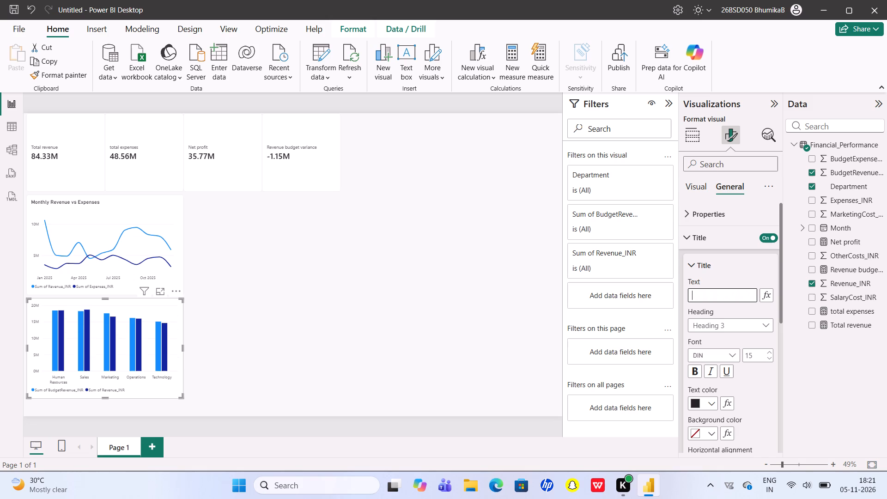
pyautogui.write('Actual vs')
pyautogui.press('space')
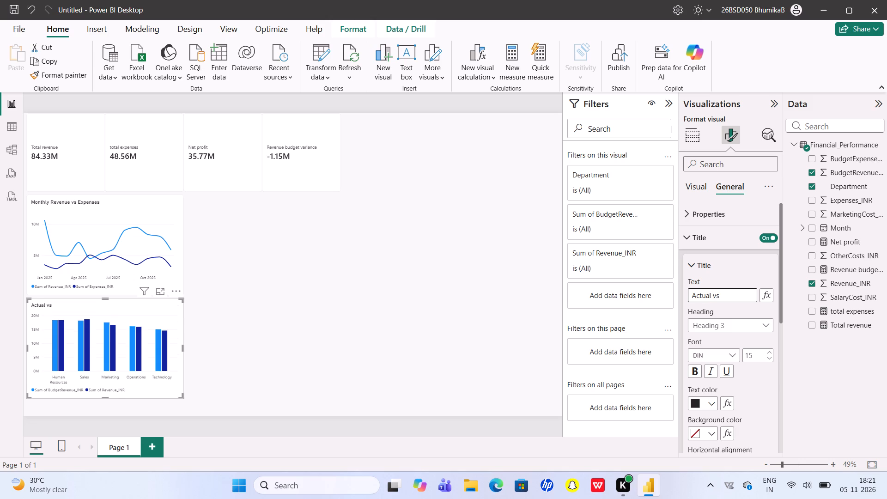
pyautogui.write('Bu')
pyautogui.write('dgeted')
pyautogui.press('space')
pyautogui.press('r')
pyautogui.press('BackSpace')
pyautogui.write('Revenue')
pyautogui.press('space')
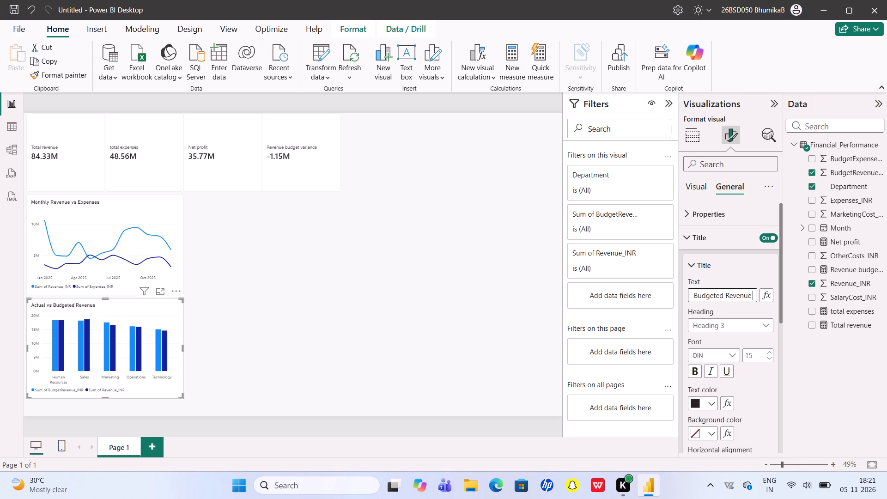
pyautogui.write('by department')
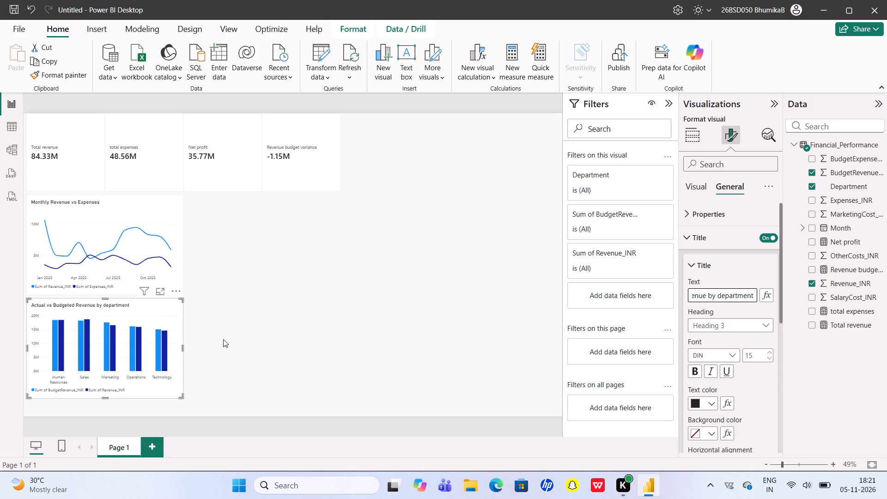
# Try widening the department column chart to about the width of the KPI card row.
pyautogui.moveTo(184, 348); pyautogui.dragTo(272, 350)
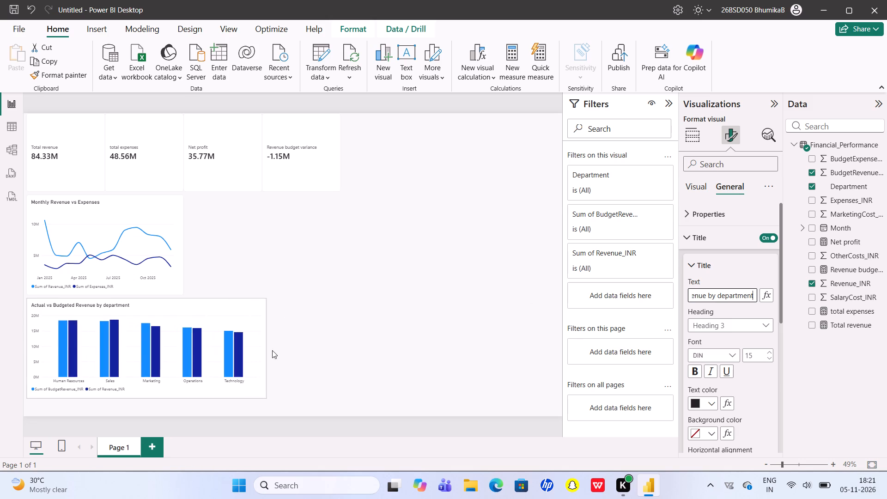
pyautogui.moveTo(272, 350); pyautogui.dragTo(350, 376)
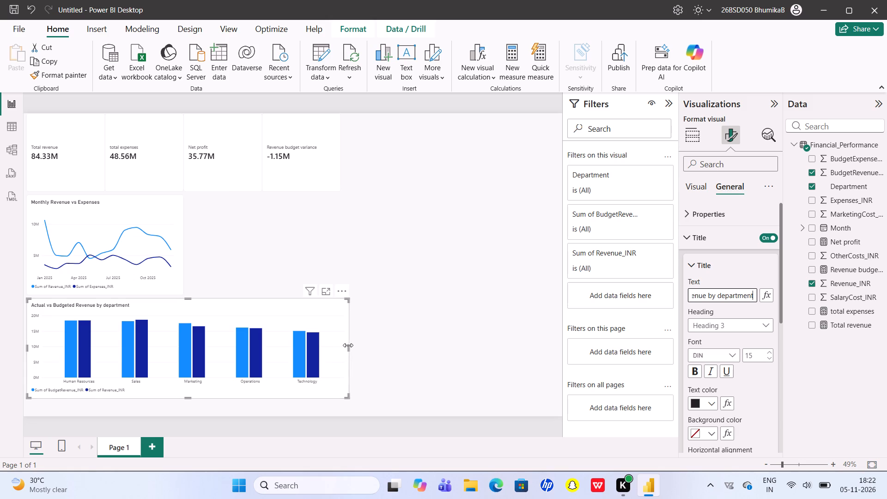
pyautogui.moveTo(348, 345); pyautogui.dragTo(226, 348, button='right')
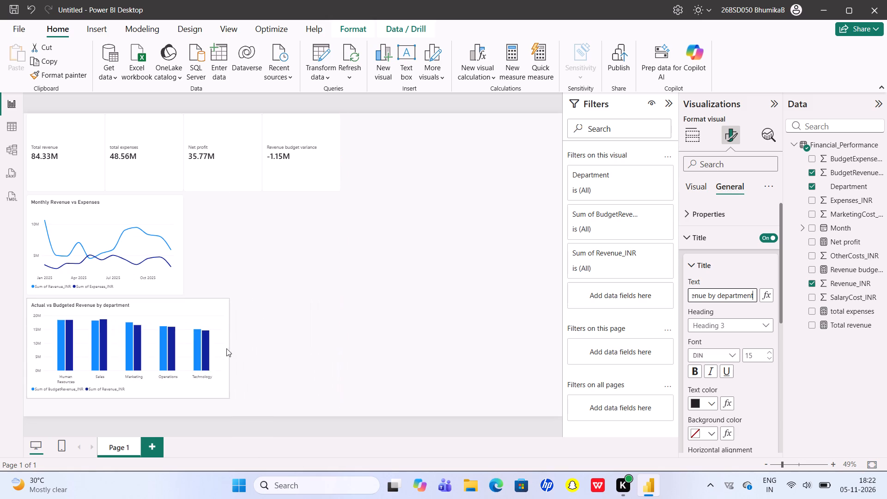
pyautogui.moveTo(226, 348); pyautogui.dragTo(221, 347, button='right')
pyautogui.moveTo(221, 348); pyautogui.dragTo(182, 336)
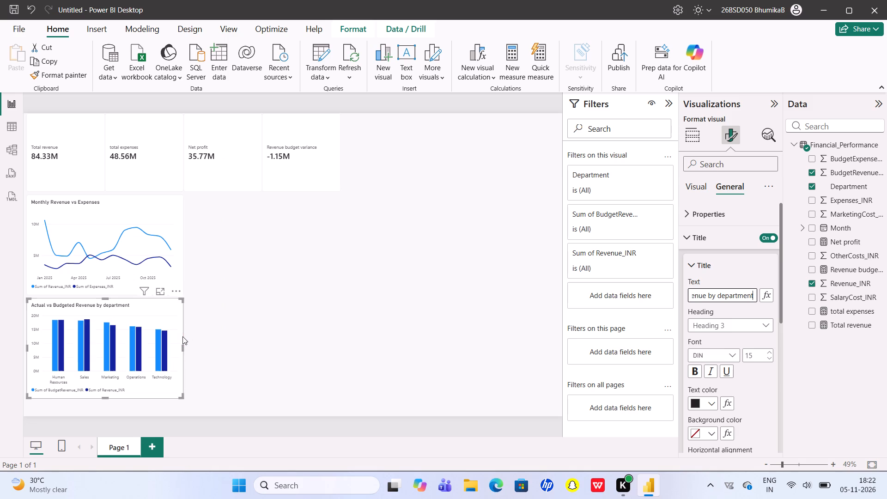
# Deselect the chart and create the measure total Marketing cost = SUM(Financial_Performance[MarketingCost_INR]).
pyautogui.click(249, 335)
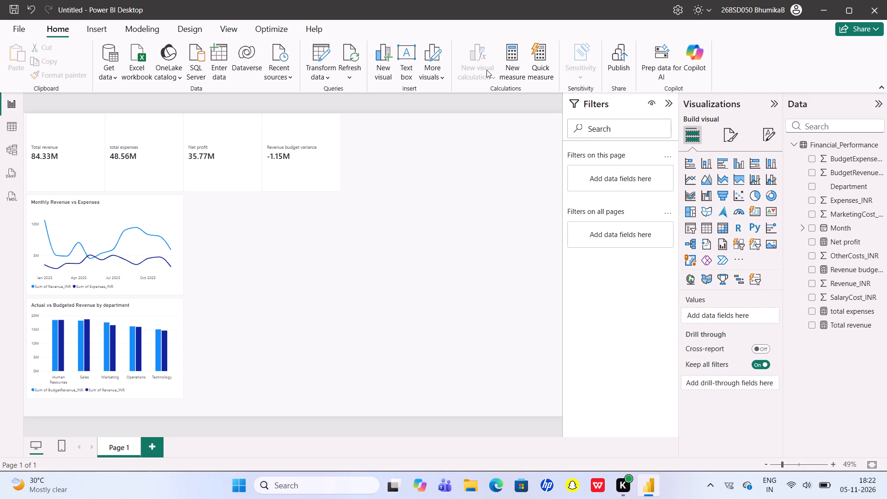
pyautogui.click(512, 59)
pyautogui.press('BackSpace')
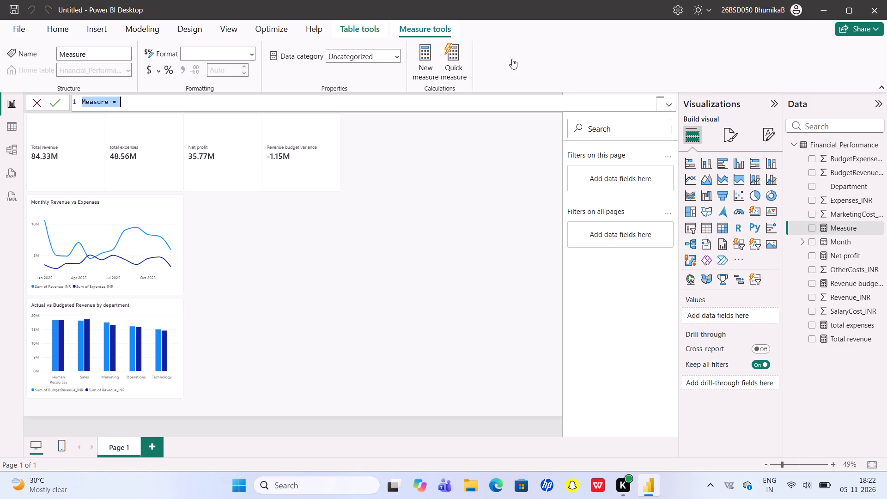
pyautogui.press('BackSpace')
pyautogui.press('BackSpace')
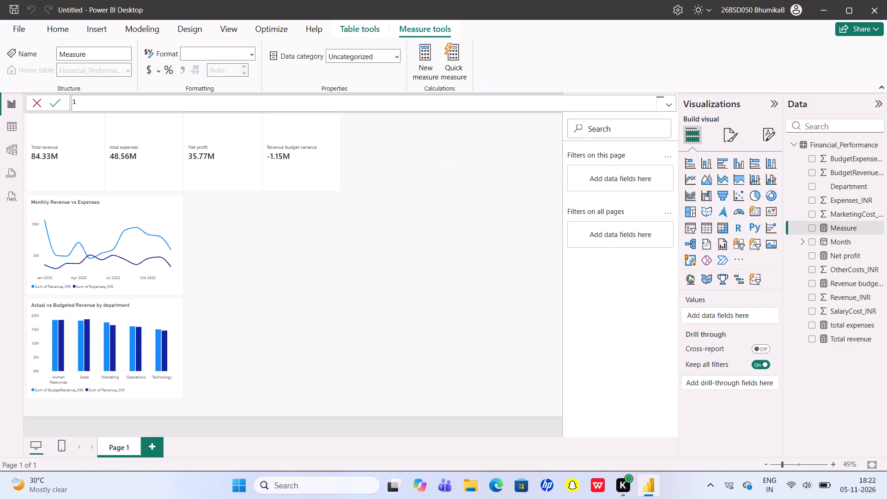
pyautogui.write('total Marketing')
pyautogui.press('space')
pyautogui.press('c')
pyautogui.write('ost')
pyautogui.press('space')
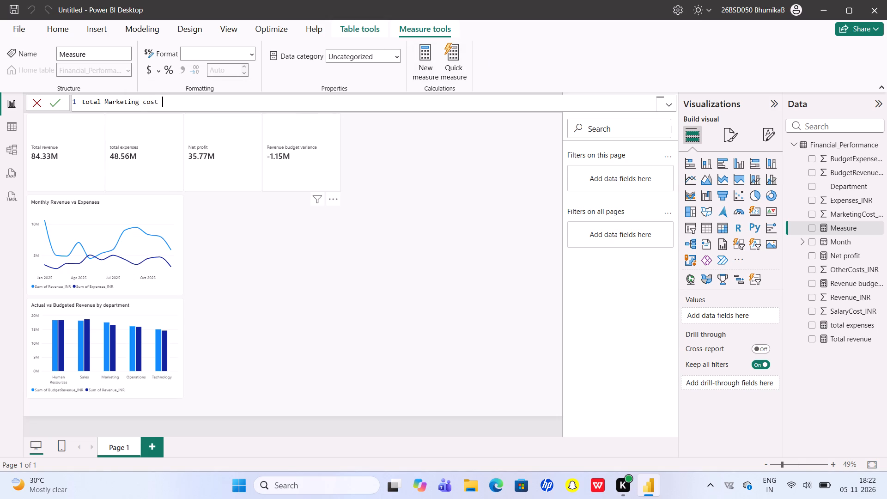
pyautogui.write('=')
pyautogui.press('space')
pyautogui.write('SU')
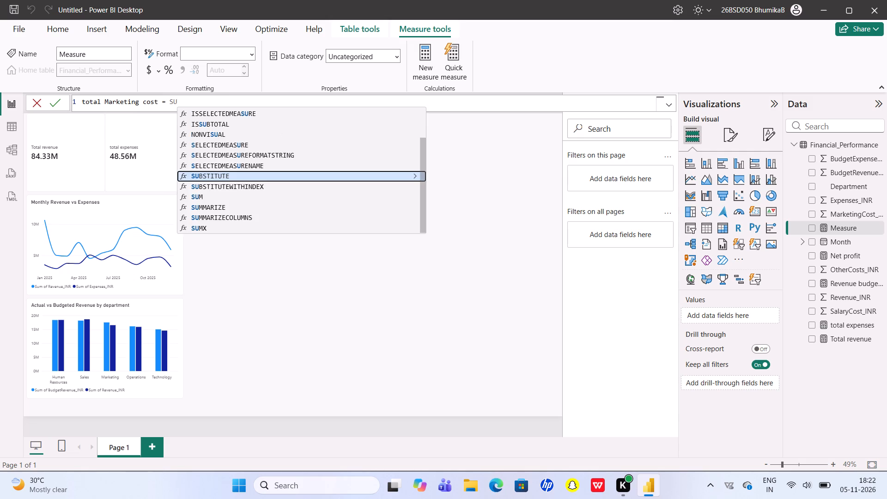
pyautogui.click(239, 196)
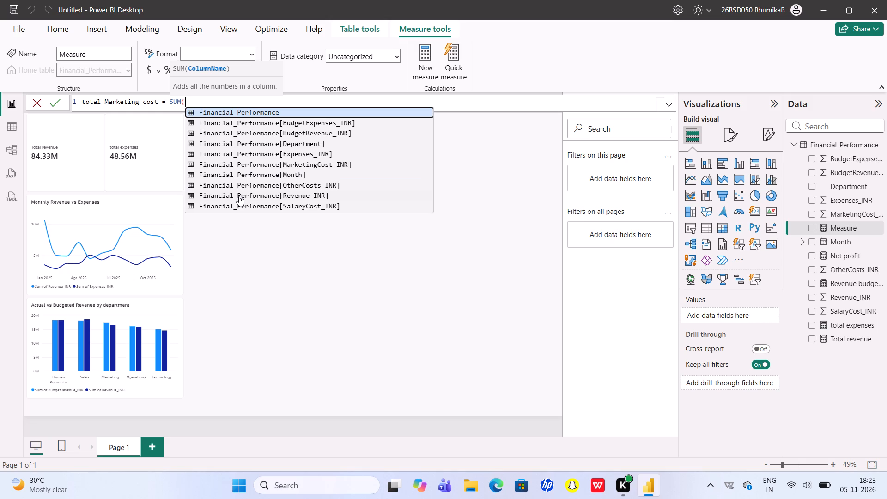
pyautogui.click(324, 164)
pyautogui.hotkey('shift', ')')
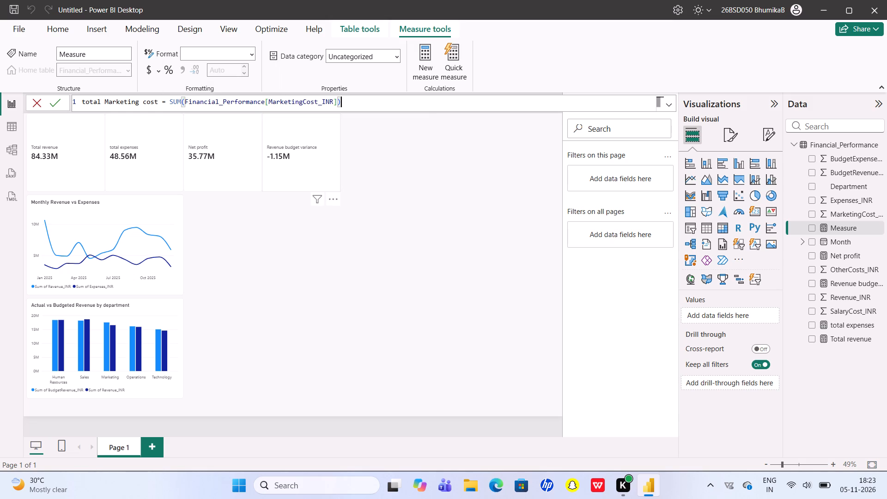
pyautogui.press('Return')
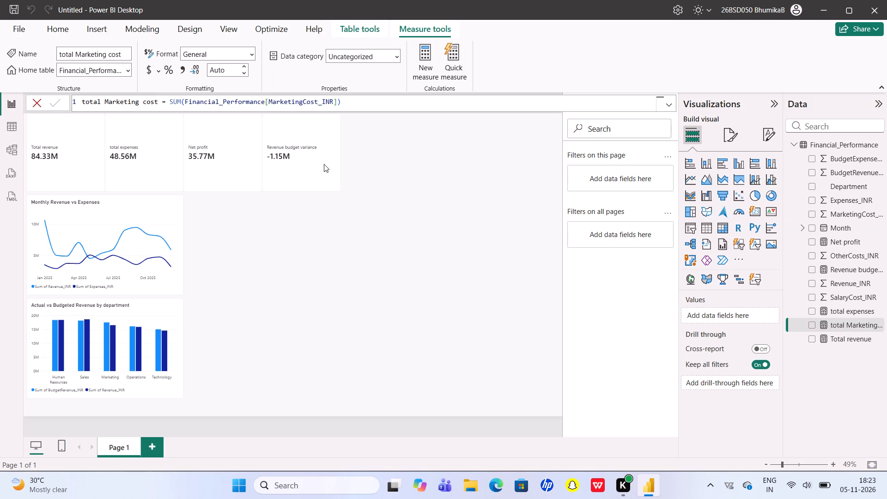
# Create the measure Total Salary Cost = SUM(Financial_Performance[SalaryCost_INR]).
pyautogui.click(418, 66)
pyautogui.press('BackSpace')
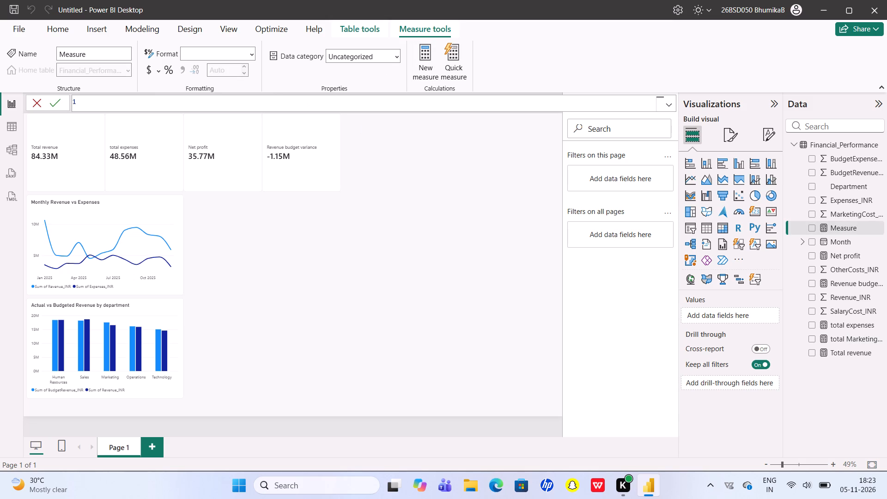
pyautogui.write('Total')
pyautogui.press('space')
pyautogui.write('Salary Cost')
pyautogui.press('space')
pyautogui.write('=')
pyautogui.press('space')
pyautogui.write('SUM')
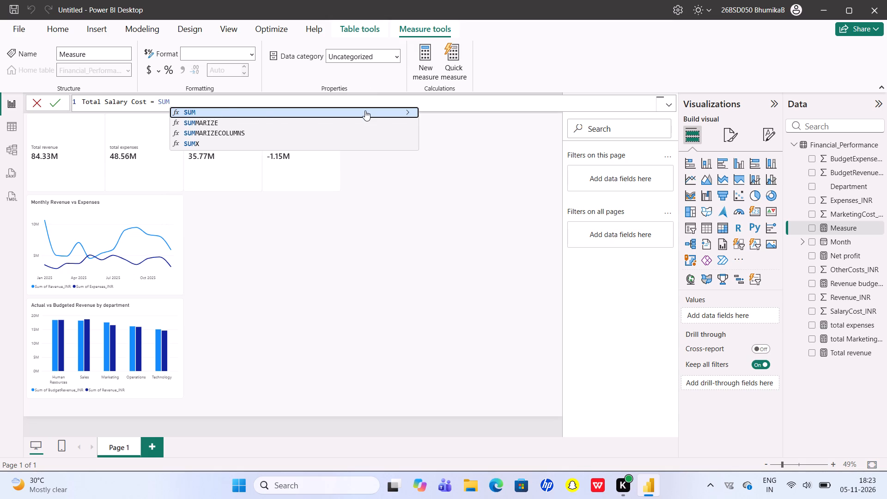
pyautogui.click(365, 111)
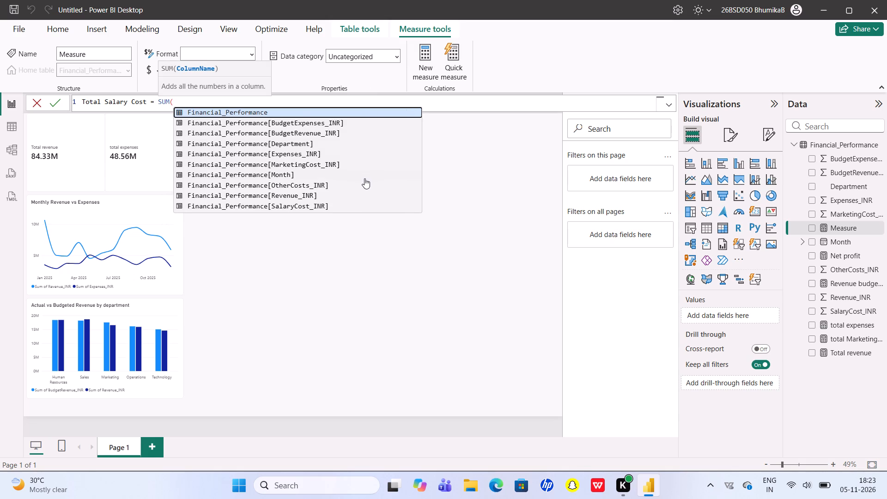
pyautogui.click(365, 202)
pyautogui.hotkey('shift', ')')
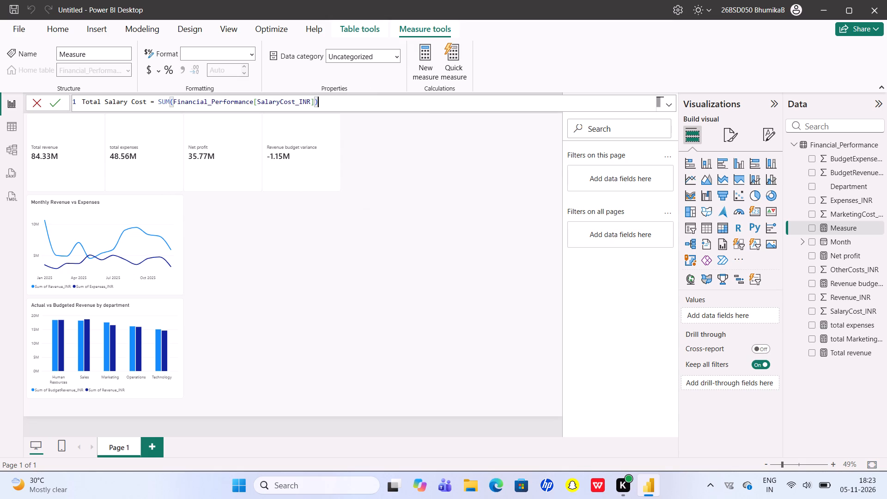
pyautogui.press('Return')
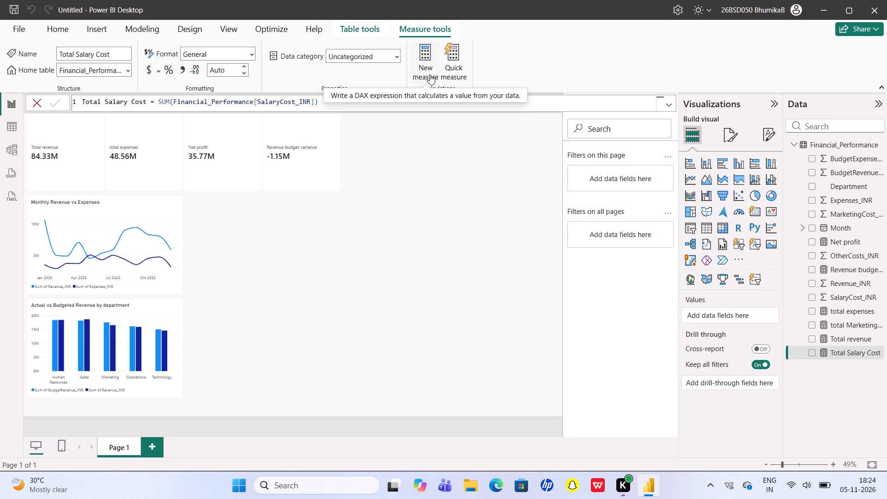
# Create the measure Total Other Cost = SUM(Financial_Performance[OtherCosts_INR]).
pyautogui.click(430, 74)
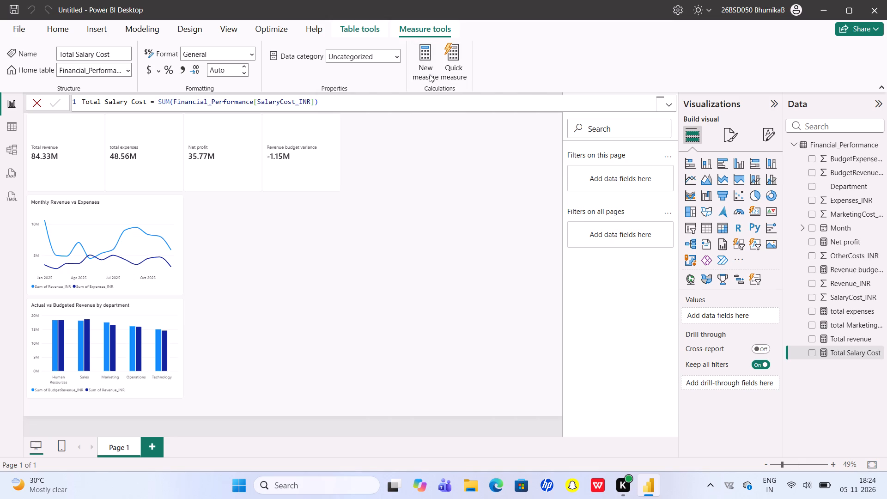
pyautogui.press('BackSpace')
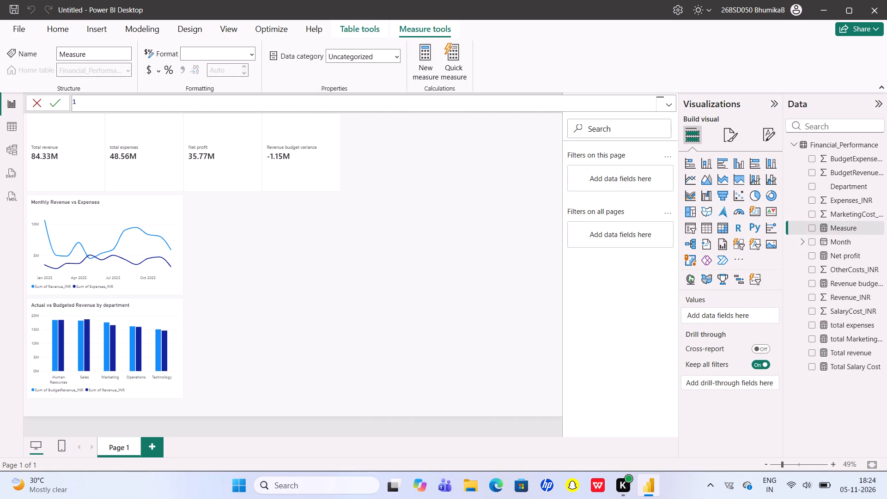
pyautogui.write('Total Other Cost')
pyautogui.press('space')
pyautogui.write('=')
pyautogui.press('space')
pyautogui.write('Su')
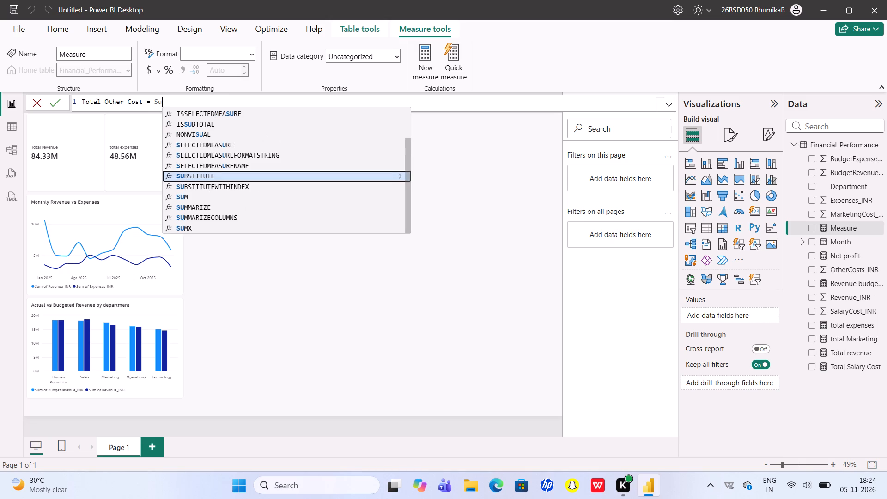
pyautogui.click(346, 192)
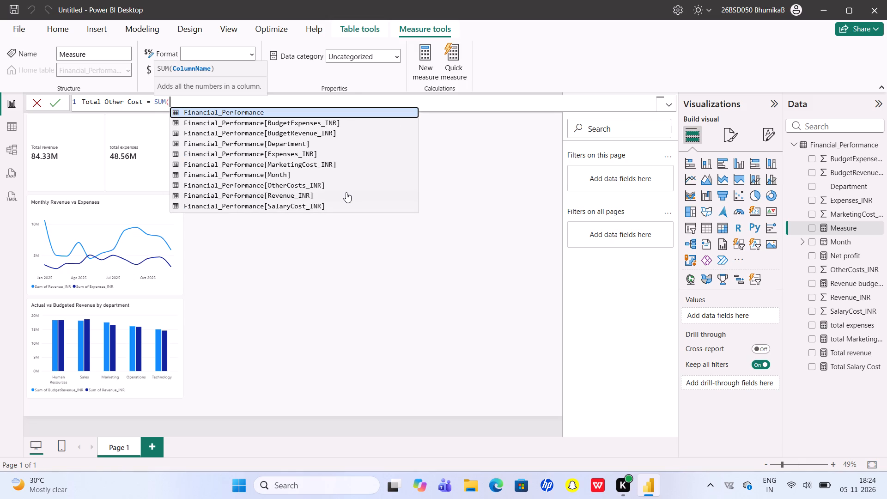
pyautogui.click(322, 184)
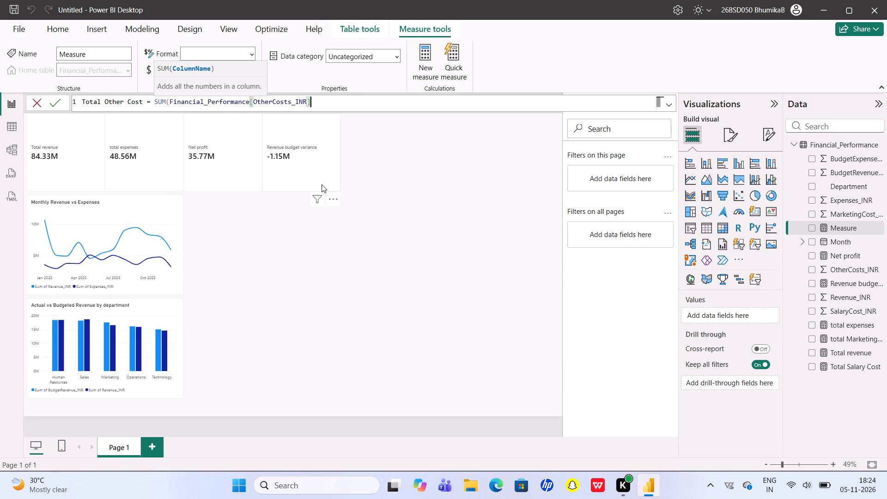
pyautogui.hotkey('shift', ')')
pyautogui.press('Return')
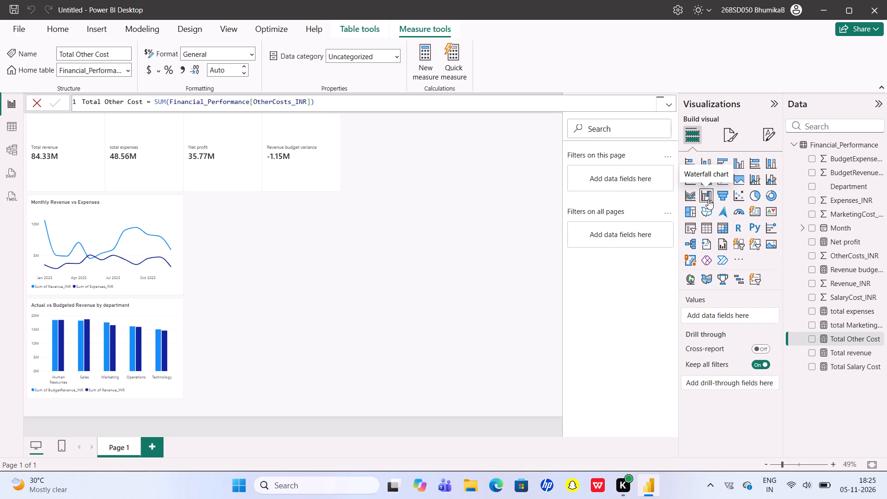
# Start a new calculated table named Financial Bridge using the DATATABLE function.
pyautogui.click(367, 25)
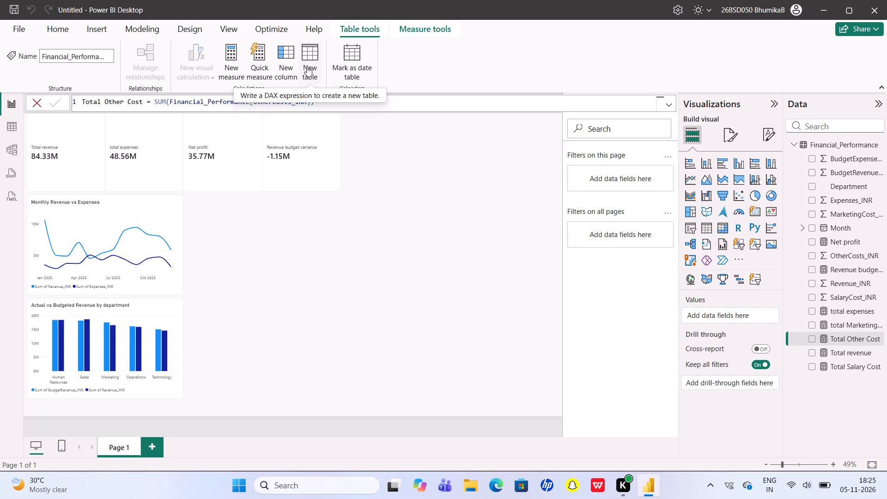
pyautogui.click(137, 26)
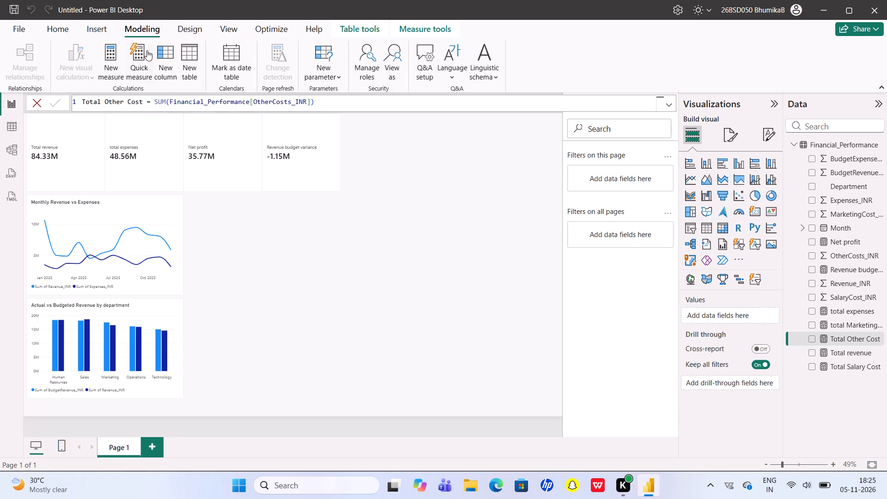
pyautogui.click(194, 67)
pyautogui.press('BackSpace')
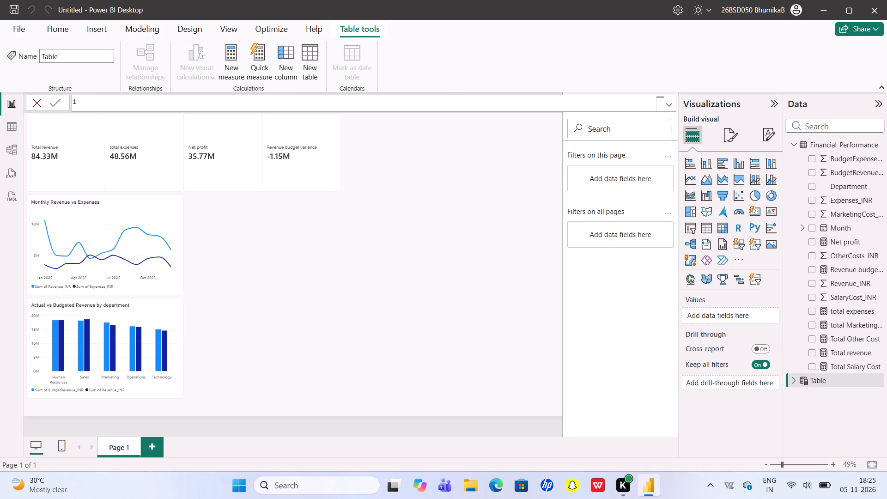
pyautogui.write('Financial Bridge =')
pyautogui.press('space')
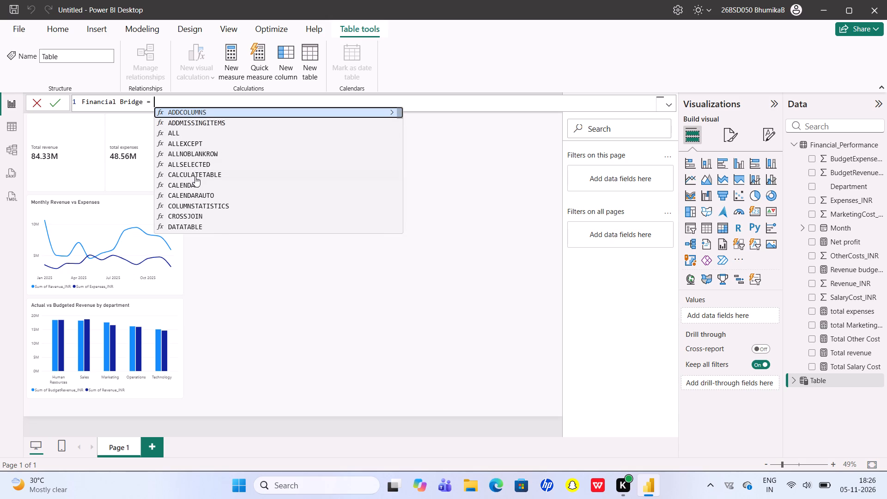
pyautogui.click(200, 225)
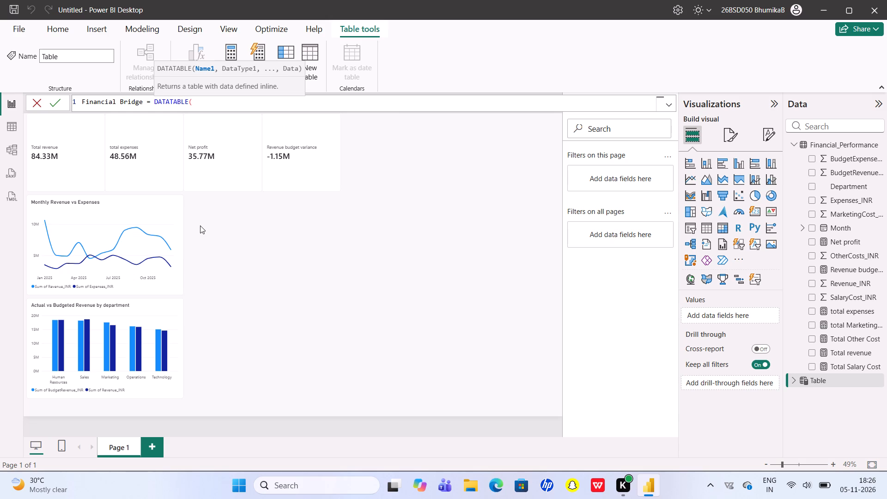
# Define the first column of the Financial Bridge table as "Step" with data type STRING.
pyautogui.press("'")
pyautogui.press('BackSpace')
pyautogui.hotkey('shift', '"')
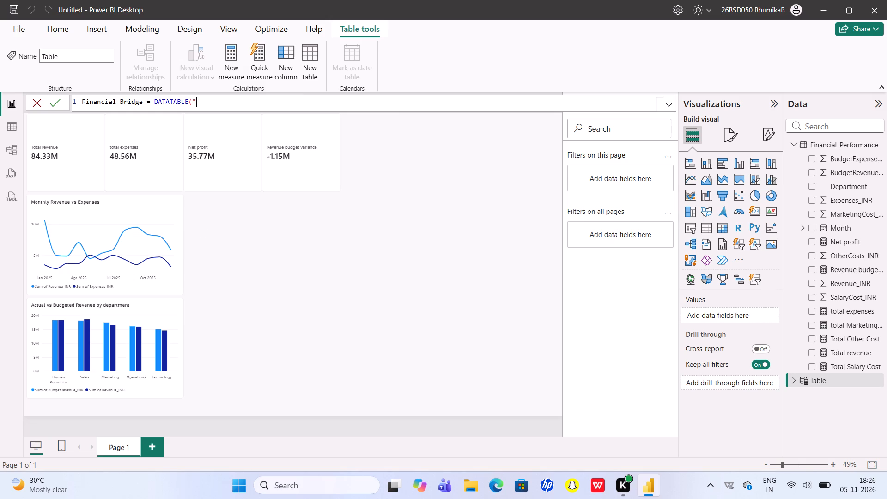
pyautogui.write('Step')
pyautogui.write('",')
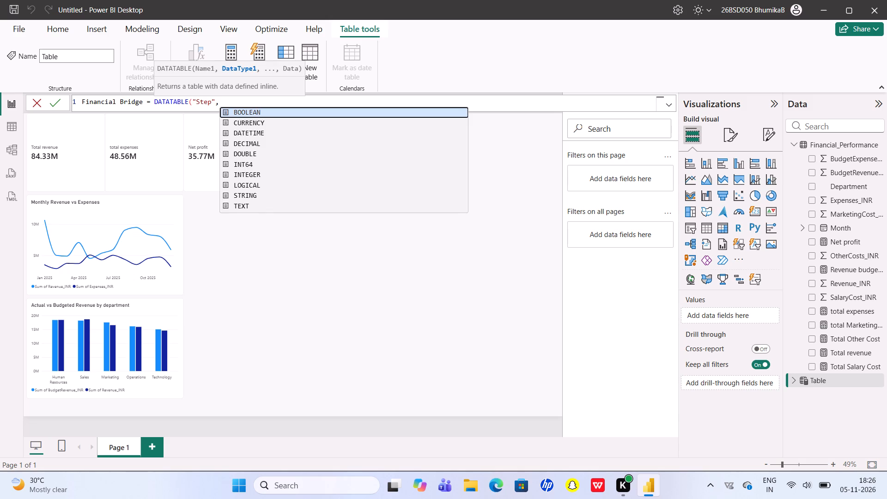
pyautogui.click(299, 189)
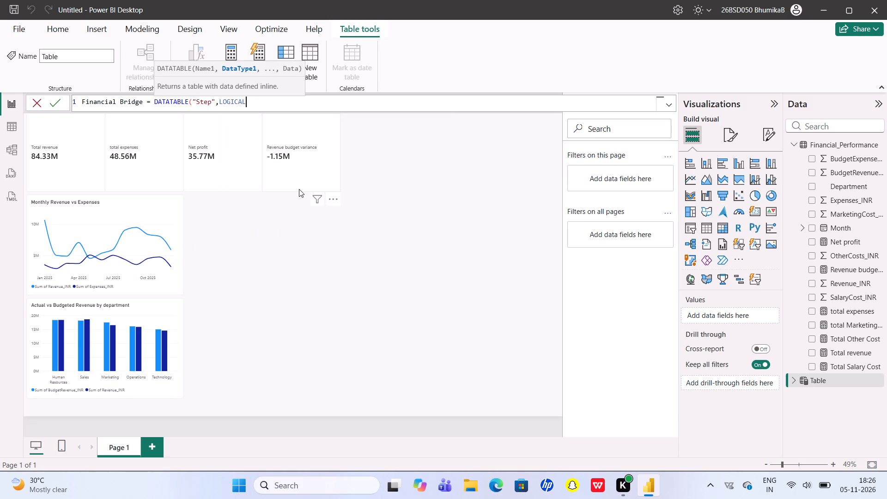
pyautogui.press('BackSpace')
pyautogui.press('BackSpace')
pyautogui.press('BackSpace')
pyautogui.press('BackSpace')
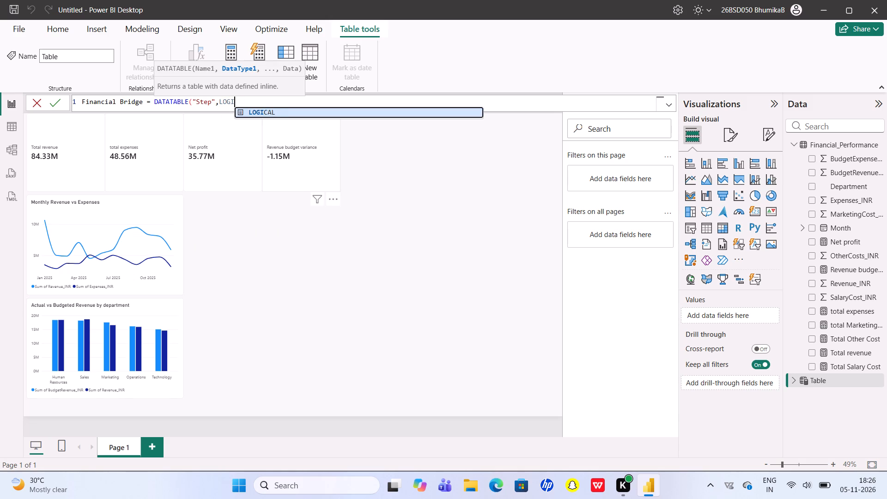
pyautogui.press('BackSpace')
pyautogui.press('BackSpace')
pyautogui.press('BackSpace')
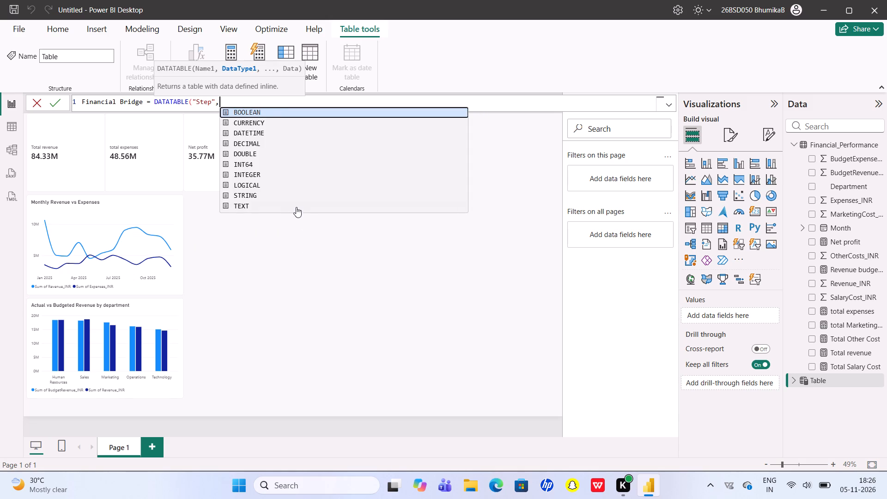
pyautogui.click(291, 198)
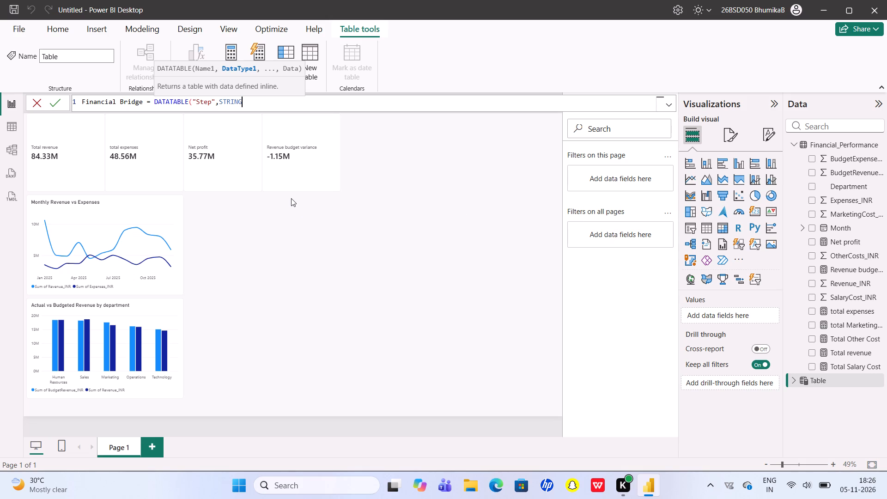
# Add a second column "SortOrder" with data type INTEGER to the Financial Bridge table definition.
pyautogui.write(',"')
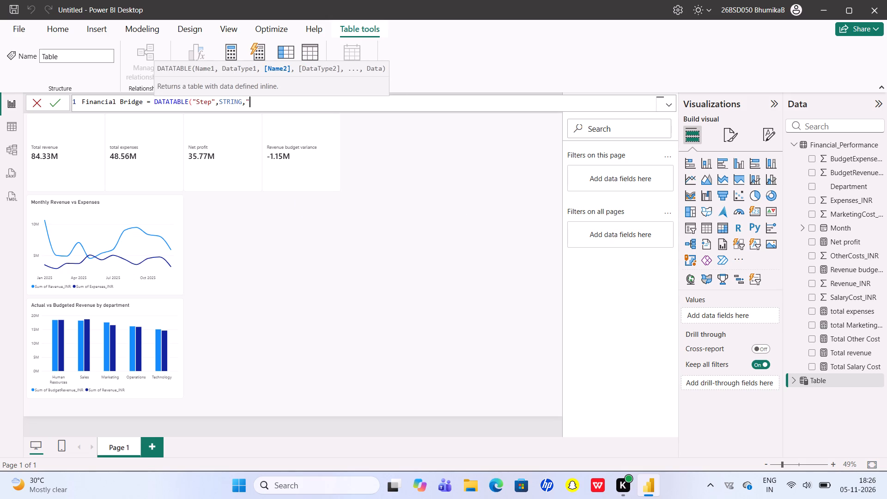
pyautogui.write('SortOrder')
pyautogui.hotkey('shift', '"')
pyautogui.press(',')
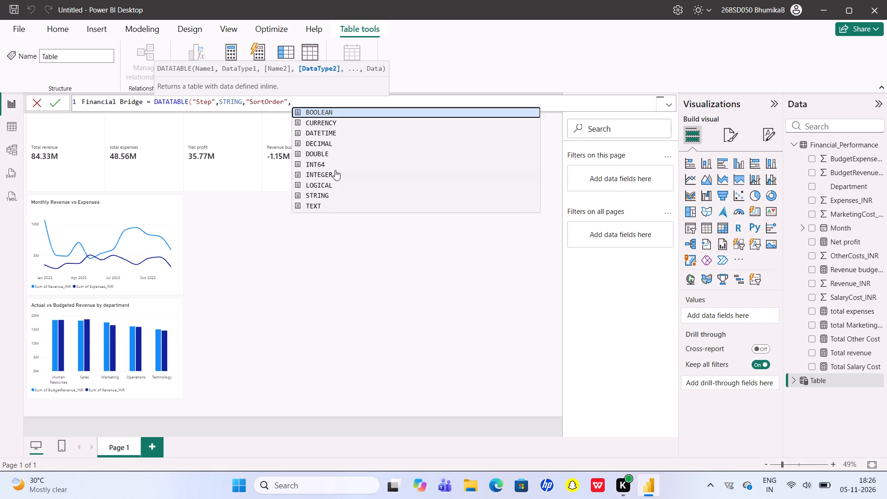
pyautogui.click(335, 171)
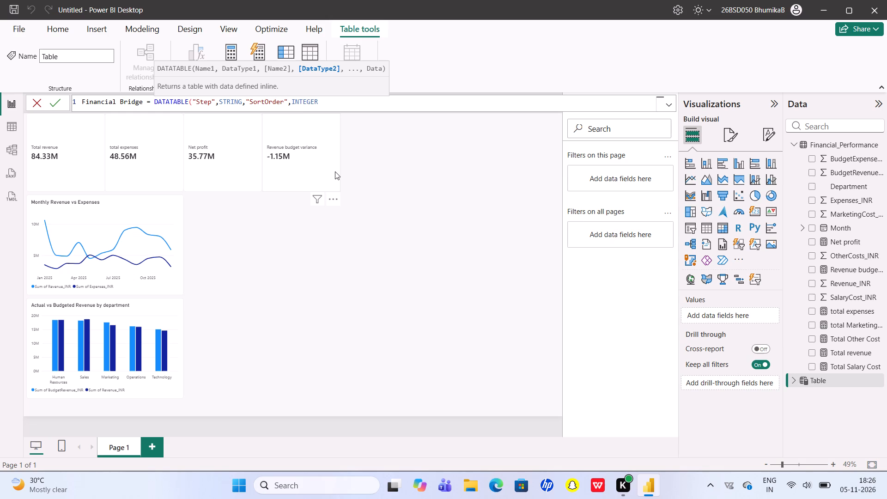
# Open the data list of the Financial Bridge table definition with a first row {"Revenue",1}.
pyautogui.press(',')
pyautogui.hotkey('shift', '{')
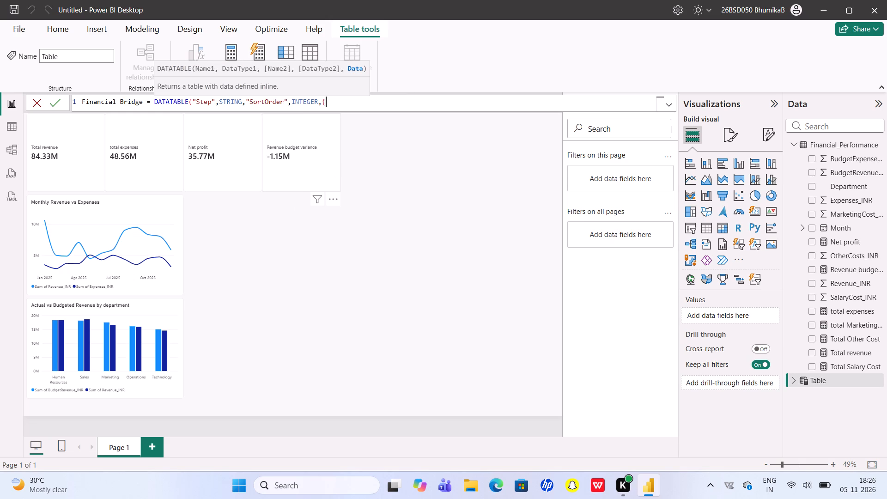
pyautogui.hotkey('shift', '{')
pyautogui.hotkey('shift', '"')
pyautogui.write('Revenue')
pyautogui.write('",')
pyautogui.press('1')
pyautogui.hotkey('shift', '}')
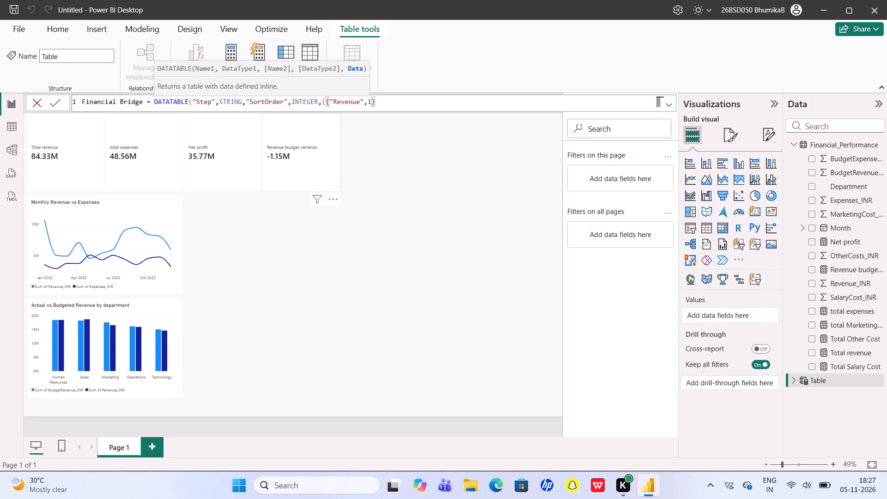
# Add a second data row {"Markering Cost",2} to the Financial Bridge table definition.
pyautogui.press(',')
pyautogui.hotkey('shift', '"')
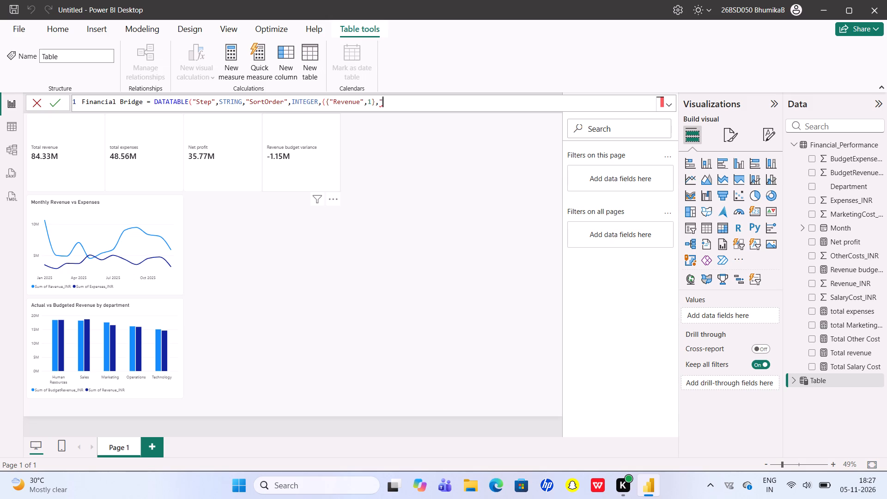
pyautogui.press('BackSpace')
pyautogui.hotkey('shift', '{')
pyautogui.hotkey('shift', '"')
pyautogui.write('Mar')
pyautogui.write('kering')
pyautogui.press('space')
pyautogui.write('Cot')
pyautogui.press('BackSpace')
pyautogui.write('st')
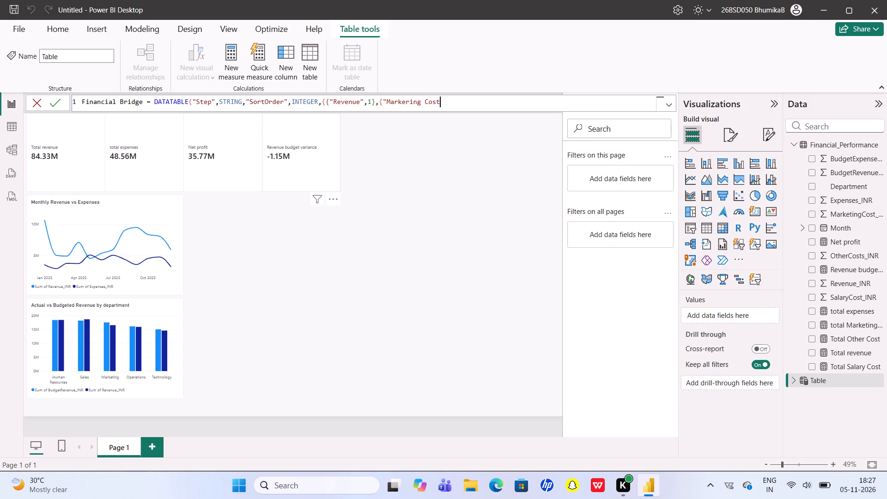
pyautogui.write('",')
pyautogui.press('2')
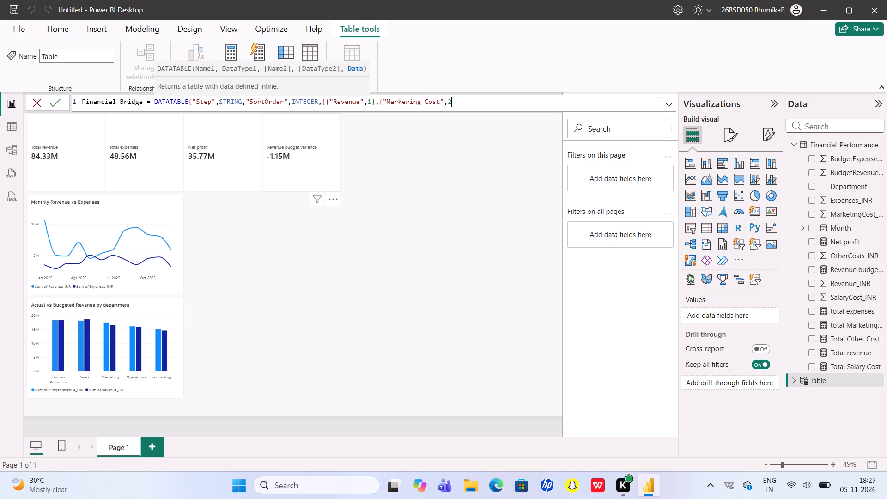
pyautogui.hotkey('shift', '}')
# Add a third data row {"Salary cost,3"} to the Financial Bridge table definition.
pyautogui.press(',')
pyautogui.hotkey('shift', '{')
pyautogui.hotkey('shift', '"')
pyautogui.write('Salary cost')
pyautogui.press(',')
pyautogui.press('3')
pyautogui.write('"}')
# Add a fourth data row {"Other Costs,4"} to the Financial Bridge table definition.
pyautogui.write(',{"')
pyautogui.write('Other')
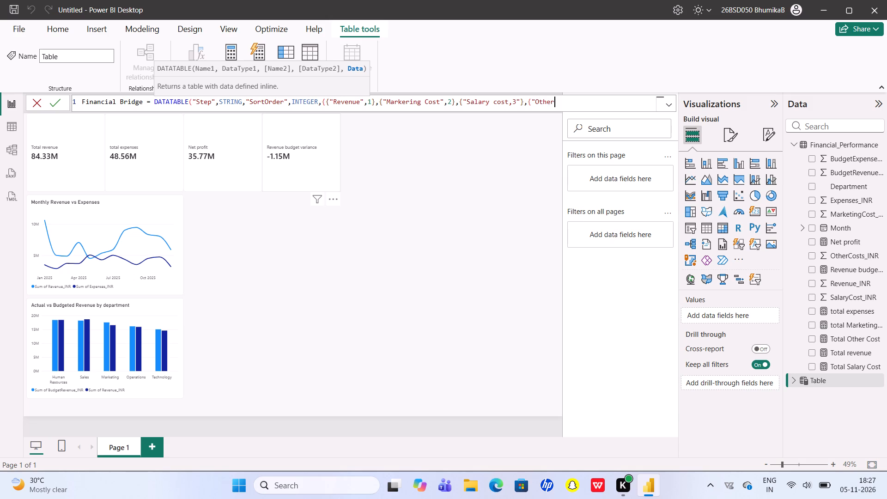
pyautogui.press('space')
pyautogui.write('Cos')
pyautogui.write('ts')
pyautogui.write(',4')
pyautogui.write('"}')
# Add a fifth data row {"Net Profit",5} to the Financial Bridge table definition.
pyautogui.press(',')
pyautogui.write('{"')
pyautogui.write('NEt')
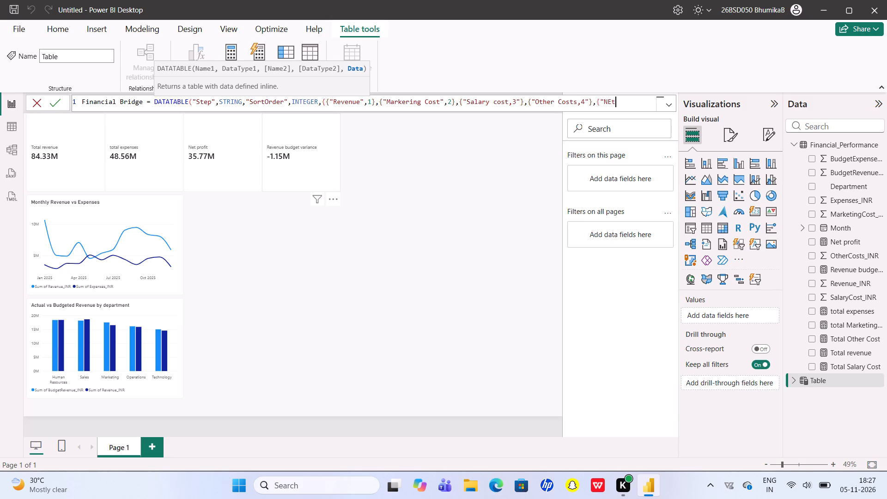
pyautogui.press('BackSpace')
pyautogui.press('BackSpace')
pyautogui.write('et')
pyautogui.press('space')
pyautogui.hotkey('shift', 'p')
pyautogui.write('rofit')
pyautogui.hotkey('shift', '"')
pyautogui.press(',')
pyautogui.press('5')
pyautogui.hotkey('shift', '}')
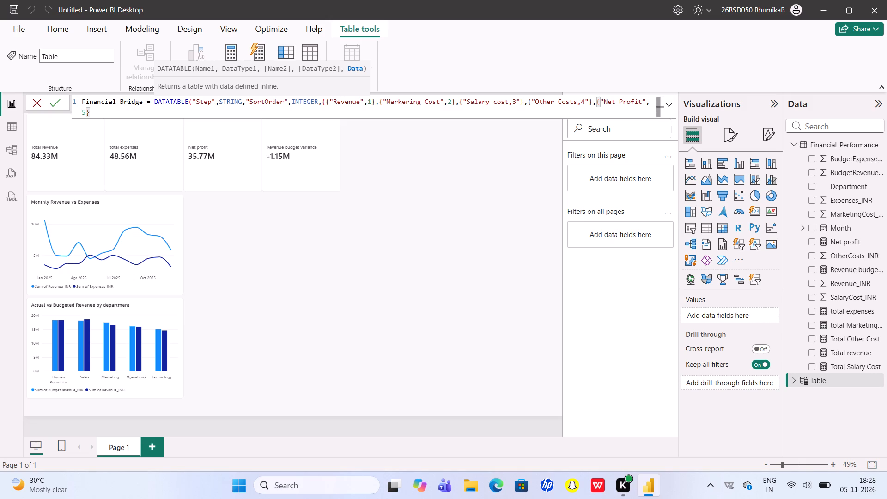
# Correct the quotation marks in the Other Costs row so it reads {"Other Costs",4}.
pyautogui.click(587, 102)
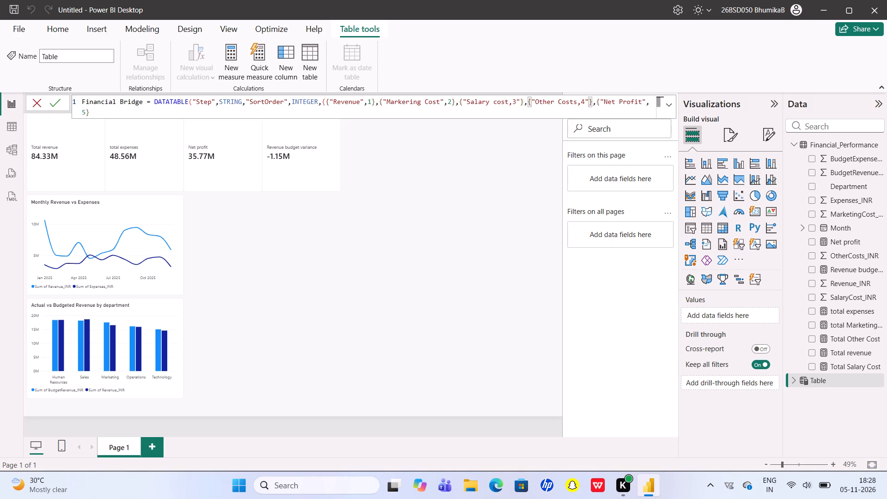
pyautogui.press('BackSpace')
pyautogui.press('BackSpace')
pyautogui.press('BackSpace')
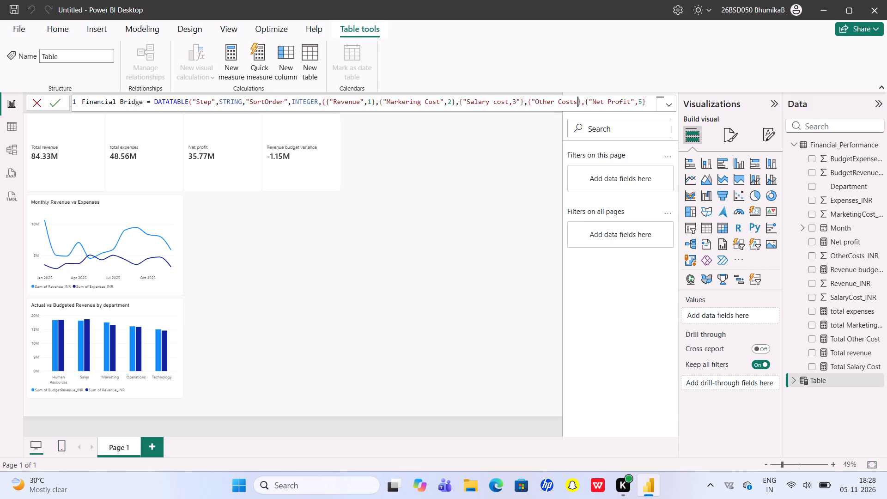
pyautogui.write('",')
pyautogui.press('4')
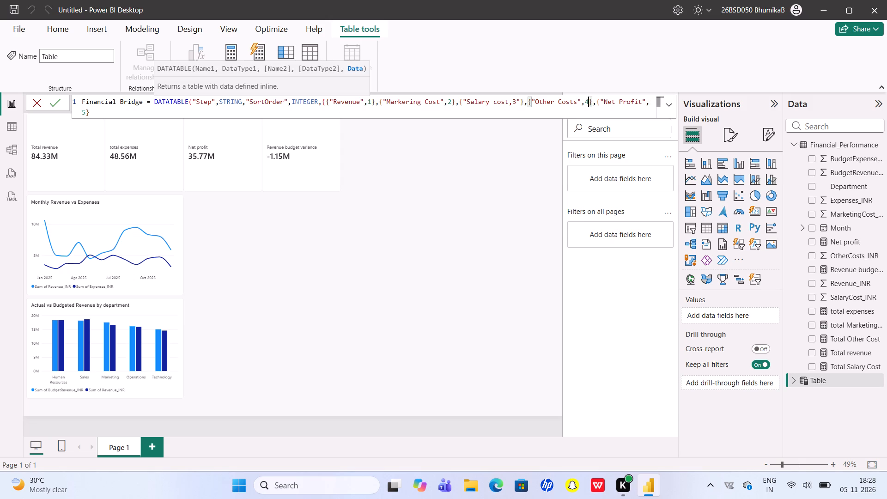
# Correct the quotation marks in the Salary cost row so it reads {"Salary cost",3}.
pyautogui.click(522, 100)
pyautogui.press('BackSpace')
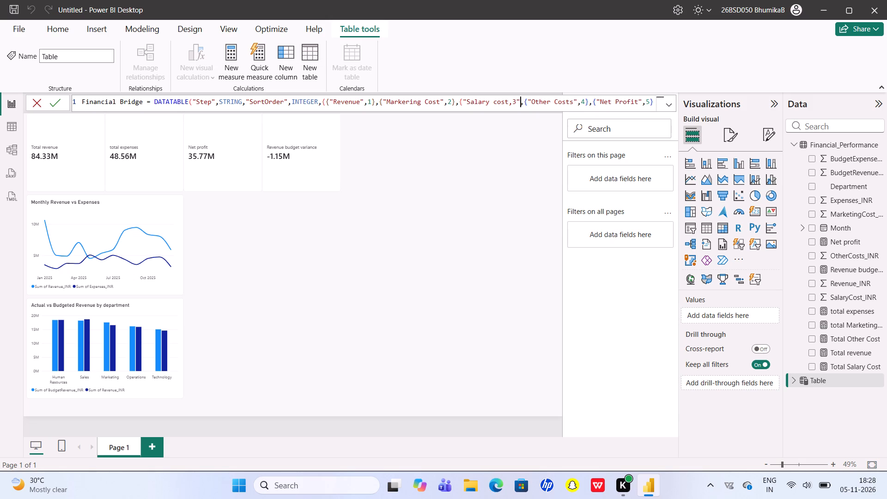
pyautogui.press('BackSpace')
pyautogui.press('BackSpace')
pyautogui.press('BackSpace')
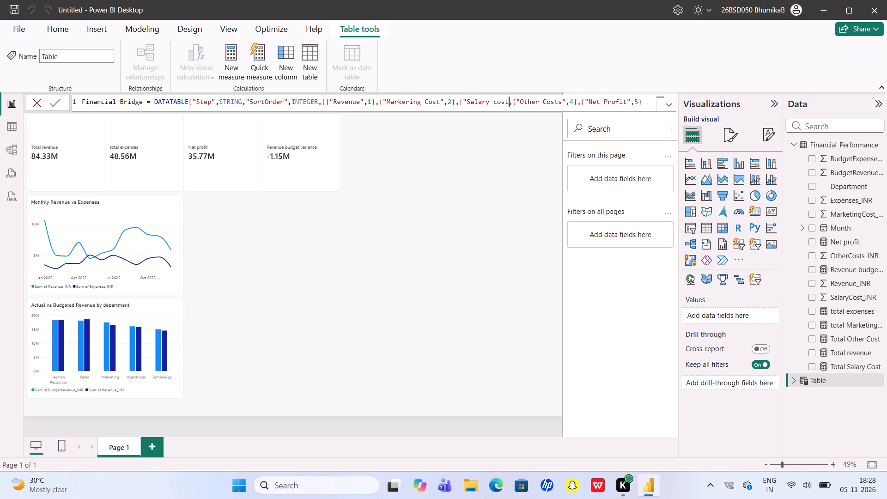
pyautogui.write('",')
pyautogui.press('3')
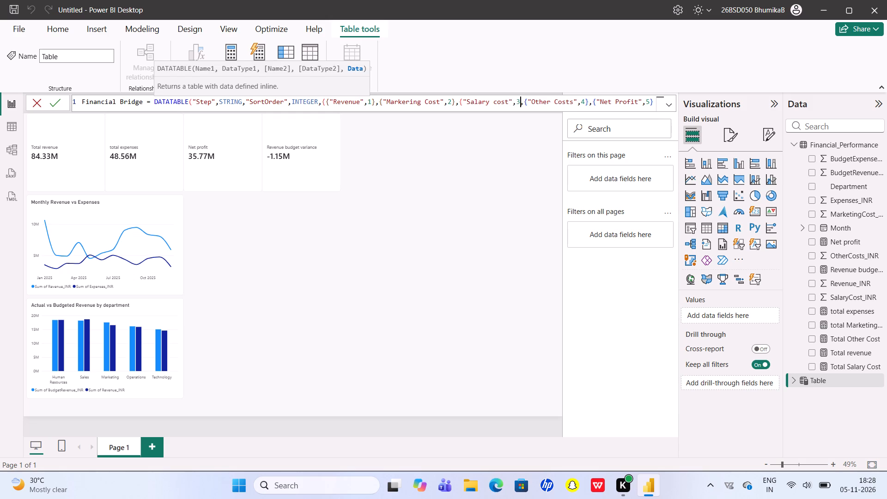
pyautogui.hotkey('shift', '}')
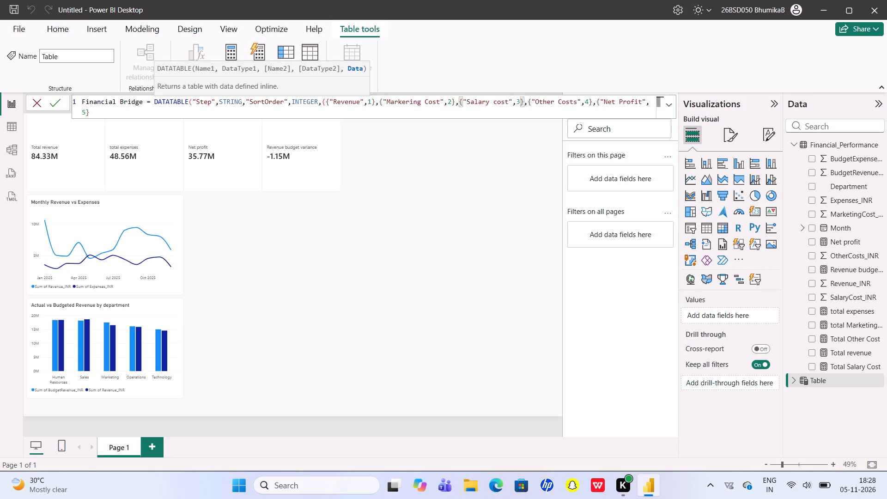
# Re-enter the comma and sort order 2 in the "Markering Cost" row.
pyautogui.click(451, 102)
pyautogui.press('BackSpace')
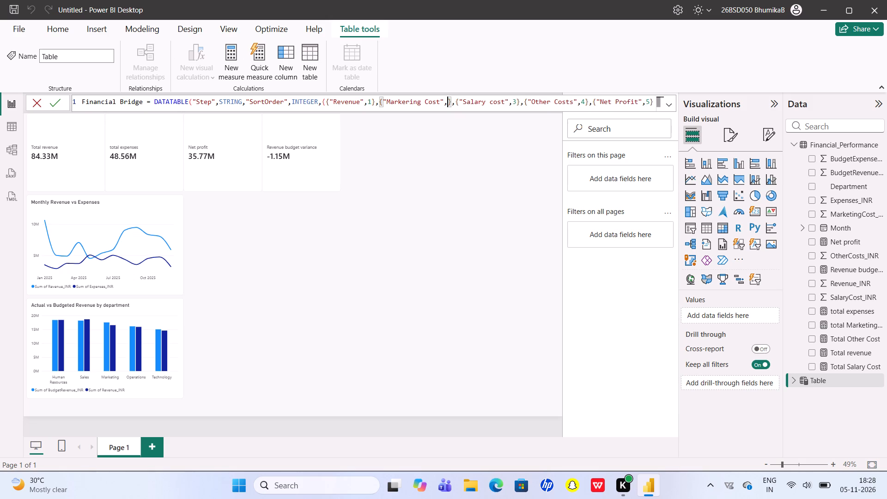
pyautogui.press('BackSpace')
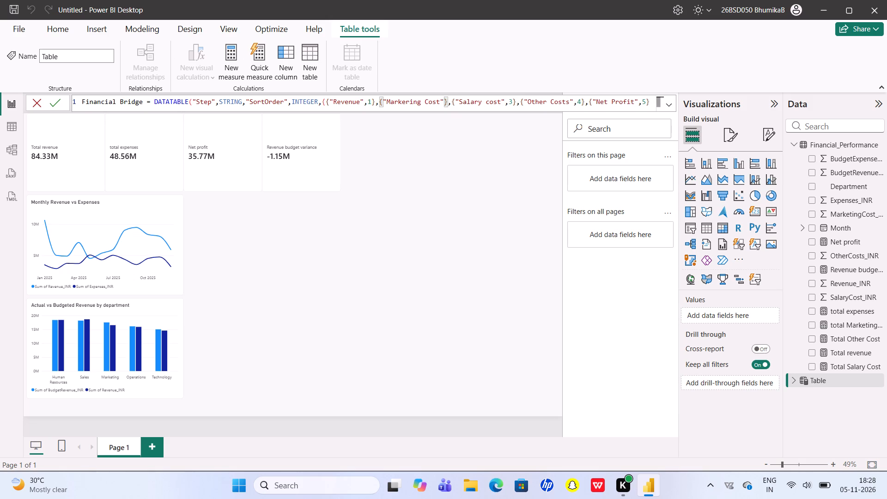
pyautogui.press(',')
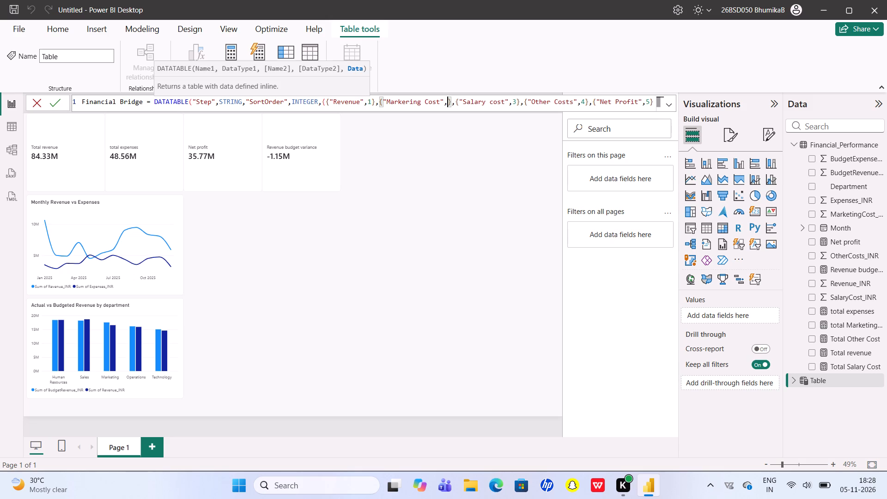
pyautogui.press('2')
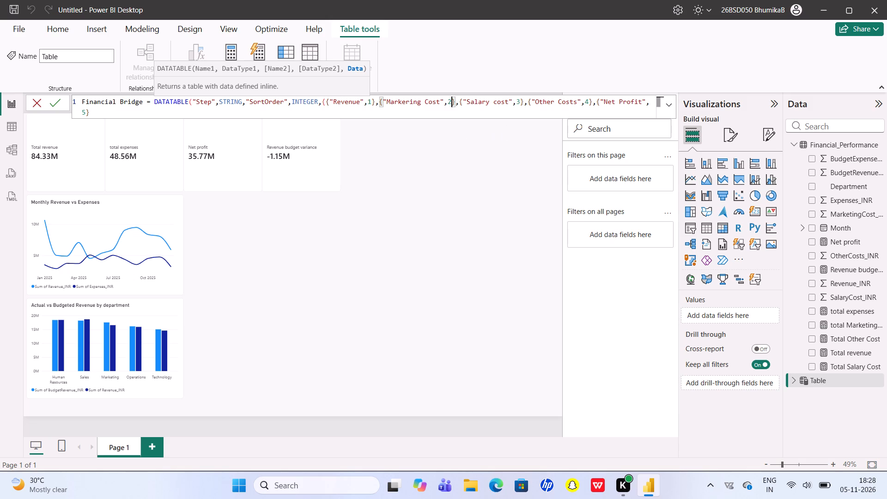
# Complete the Financial Bridge DATATABLE formula by re-entering 5 in the Net Profit row, adding the closing braces and parenthesis, and create the table.
pyautogui.click(649, 99)
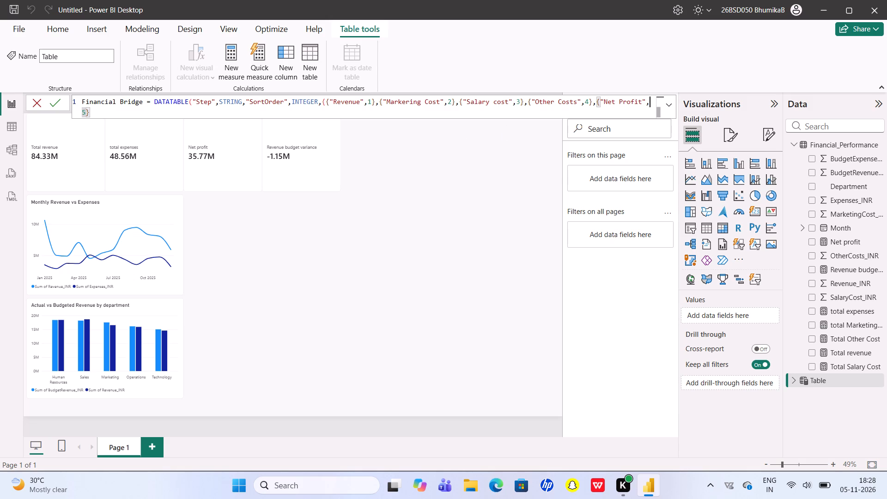
pyautogui.press('Right')
pyautogui.press('Right')
pyautogui.press('Right')
pyautogui.press('BackSpace')
pyautogui.press('BackSpace')
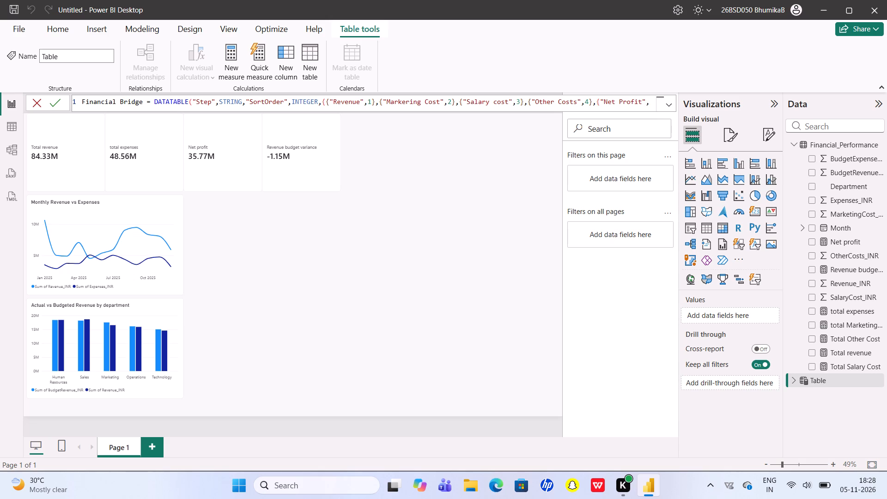
pyautogui.press('5')
pyautogui.write('}}')
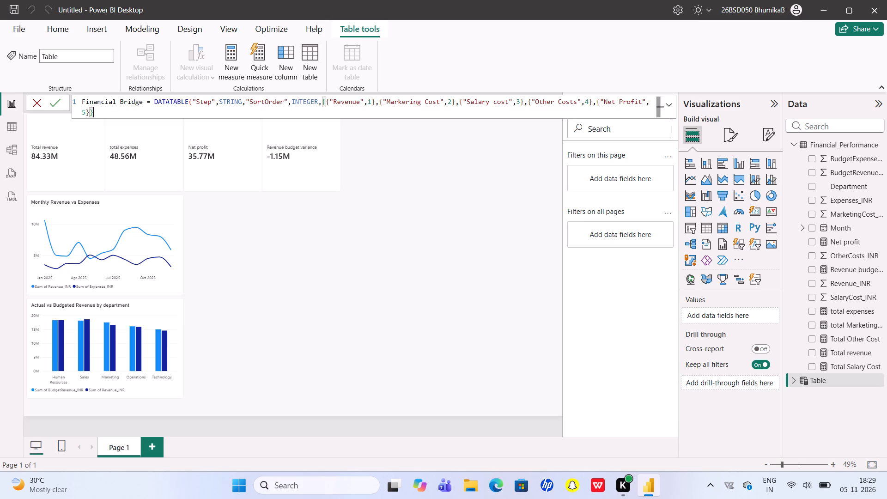
pyautogui.hotkey('shift', ')')
pyautogui.press('Return')
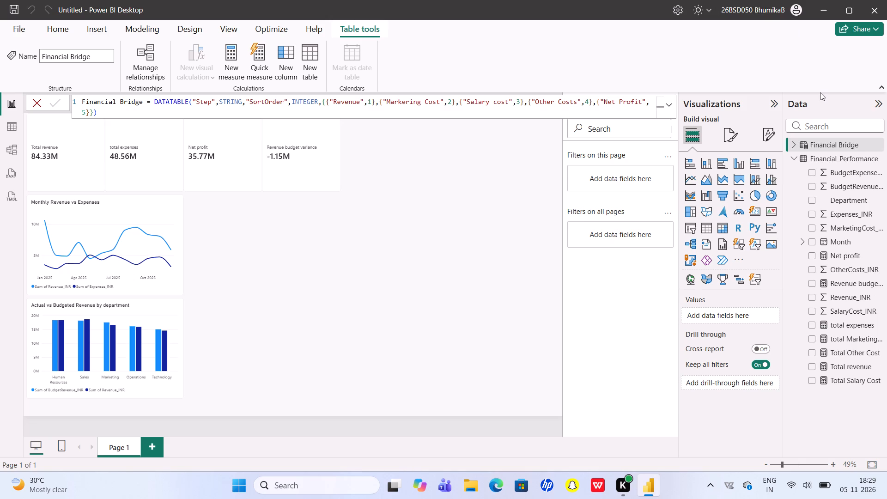
# Expand the Financial Bridge table to view its fields.
pyautogui.click(796, 148)
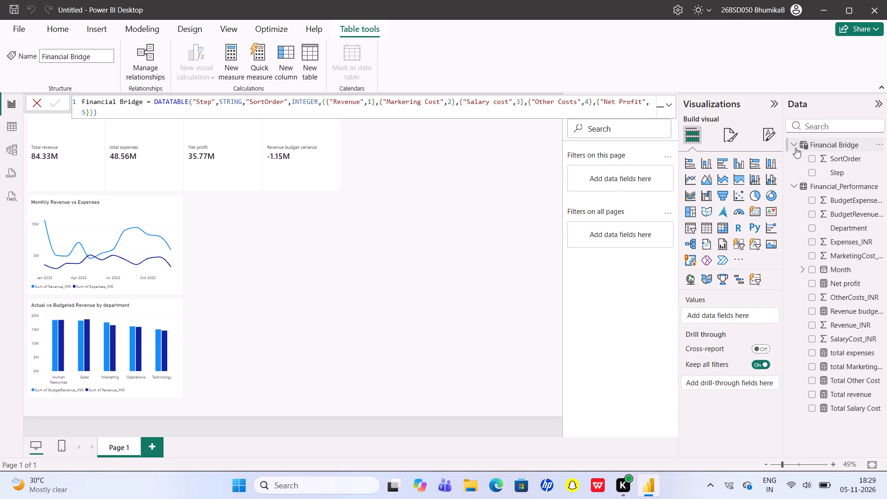
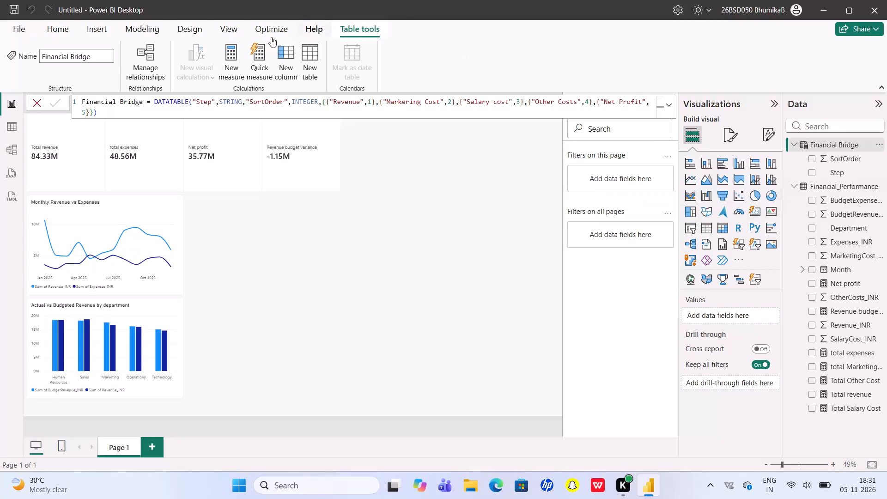
# Start a new measure in the Financial Bridge table: Bridge amount = SWITCH(SELECTEDVALUE('Financial Bridge'[Step]),.
pyautogui.click(231, 52)
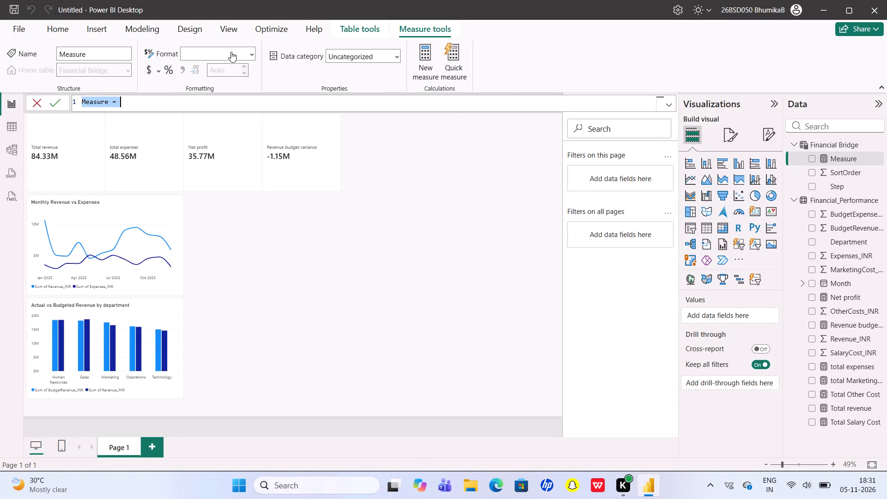
pyautogui.press('BackSpace')
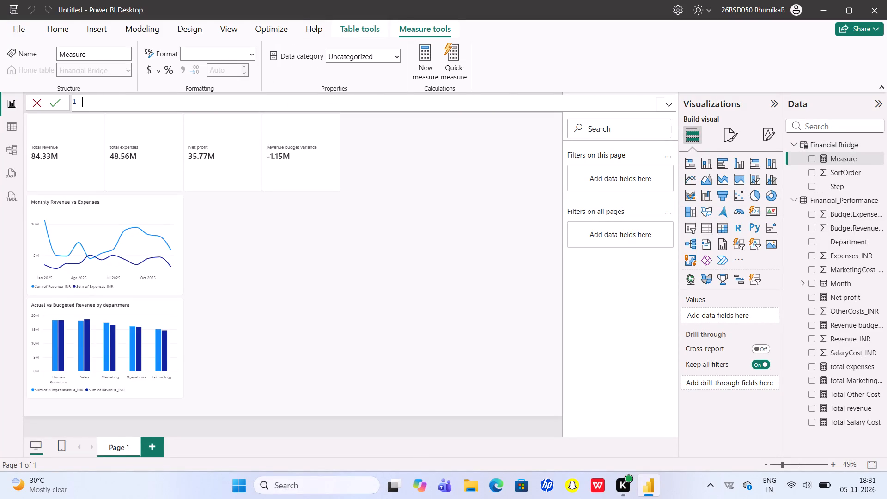
pyautogui.write('Bridge amount')
pyautogui.press('space')
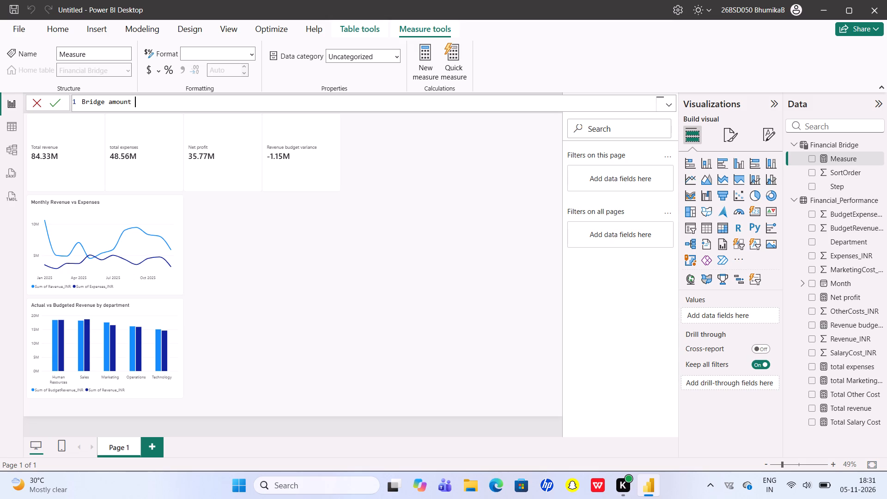
pyautogui.write('=')
pyautogui.press('space')
pyautogui.write('SW')
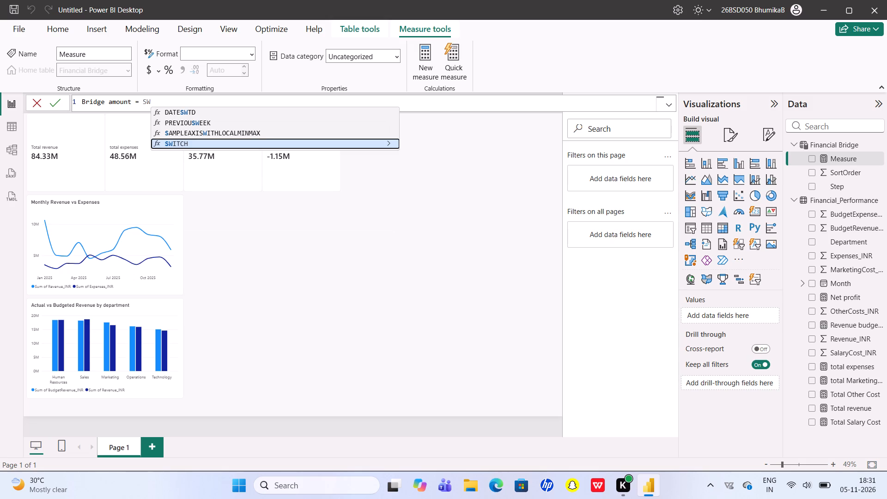
pyautogui.click(186, 138)
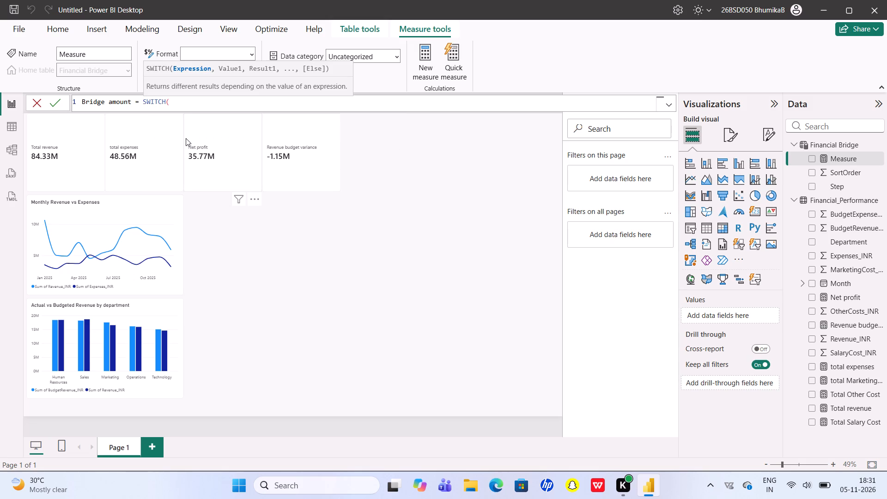
pyautogui.write('SE')
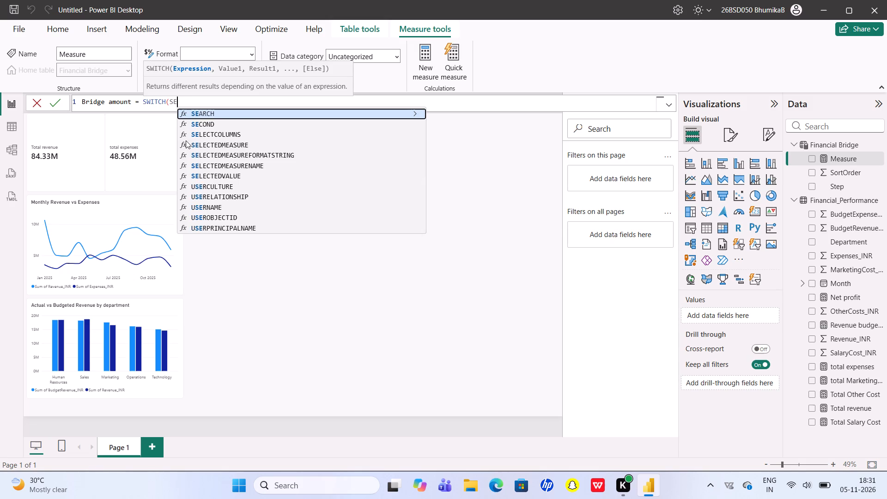
pyautogui.keyDown('shift'); pyautogui.click(220, 174); pyautogui.keyUp('shift')
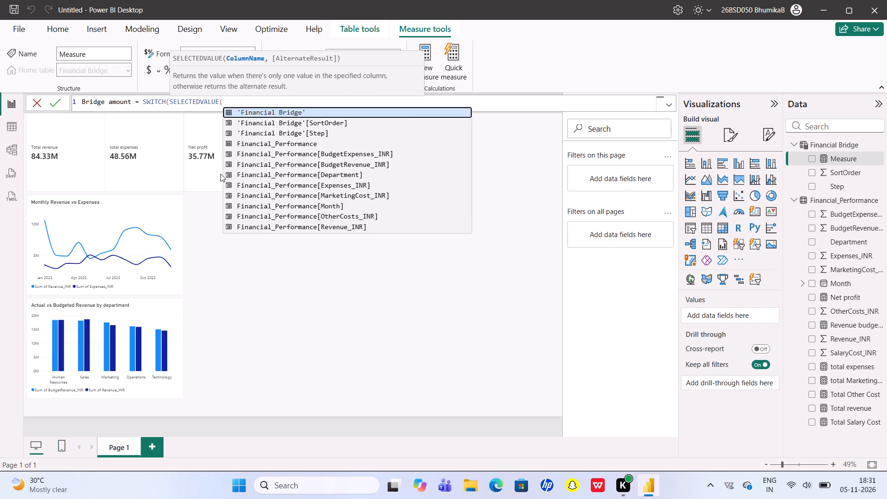
pyautogui.click(299, 106)
pyautogui.click(299, 114)
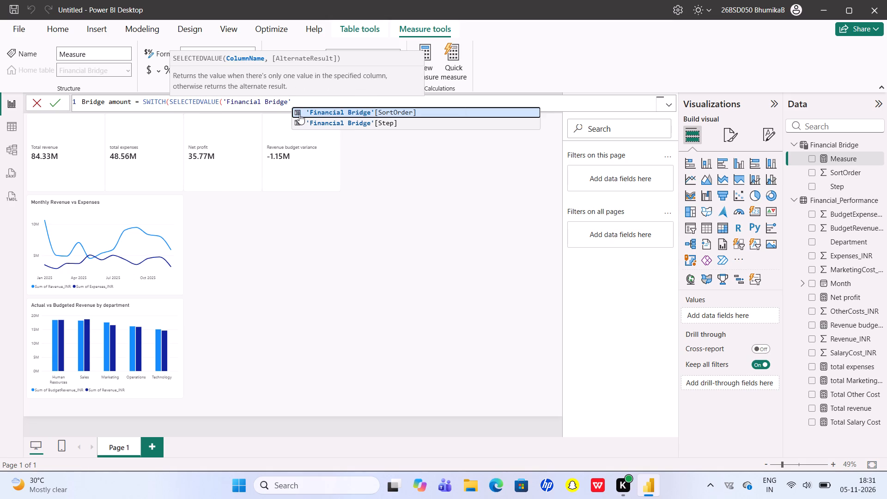
pyautogui.click(329, 121)
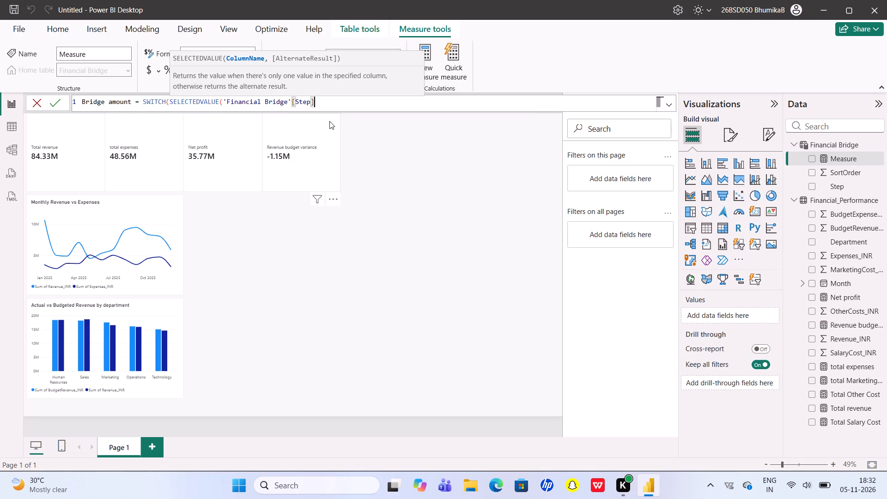
pyautogui.write('),')
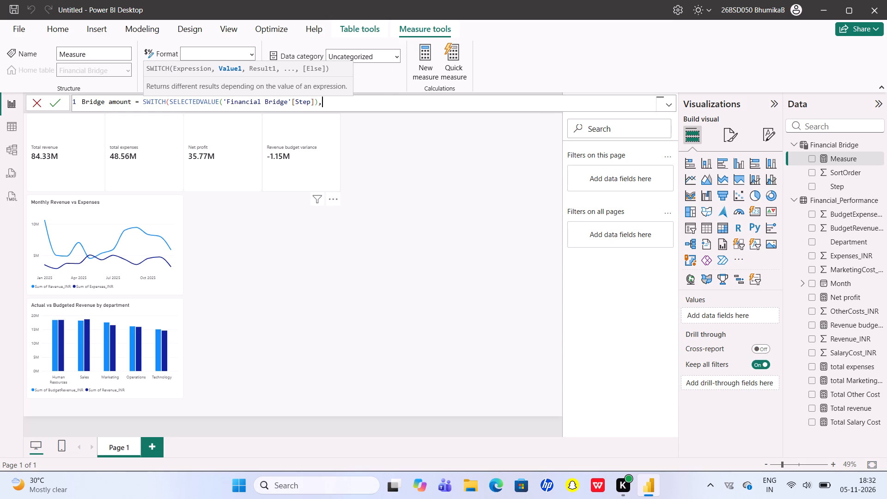
# Add the first SWITCH case to the Bridge amount formula, matching "Revenue" to the [Total revenue] measure.
pyautogui.write('"Revenu')
pyautogui.press('e')
pyautogui.write('",')
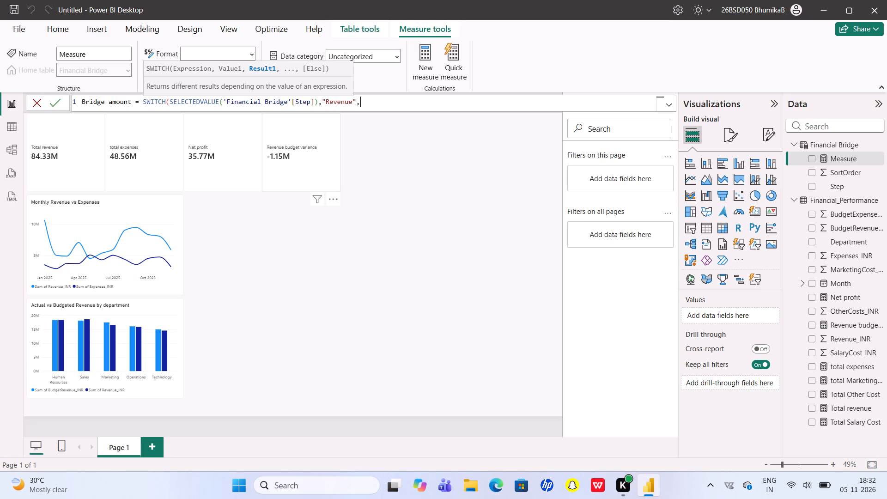
pyautogui.press('[')
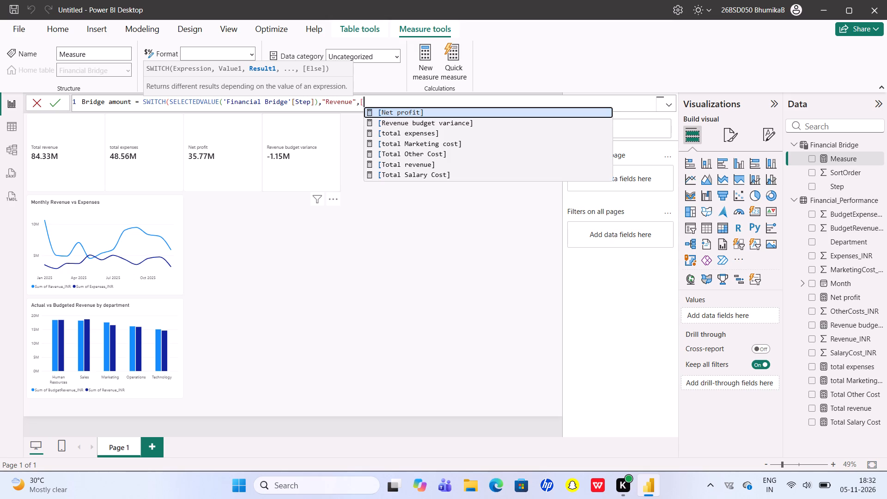
pyautogui.hotkey('shift', 't')
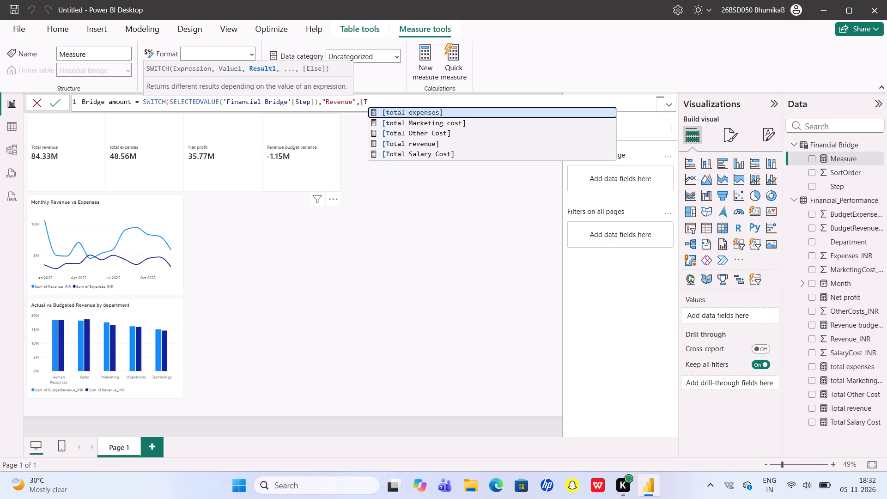
pyautogui.click(393, 143)
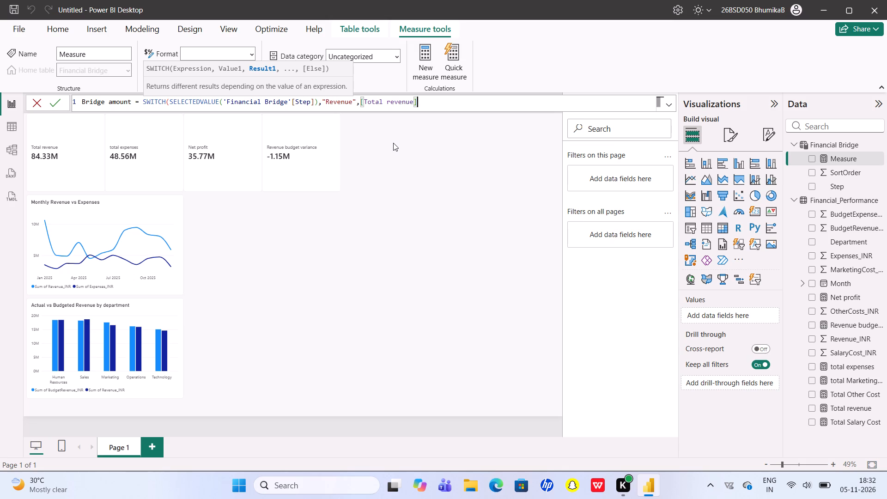
# Add a second SWITCH case matching "Marketing Cost" to the negative of the [total Marketing cost] measure.
pyautogui.write(',"')
pyautogui.write('Mar')
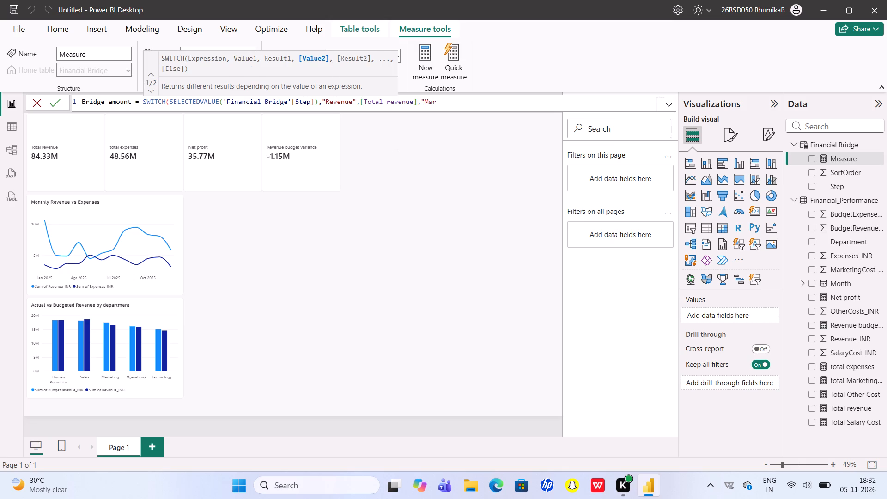
pyautogui.write('keting')
pyautogui.press('space')
pyautogui.write('Cost')
pyautogui.hotkey('shift', '"')
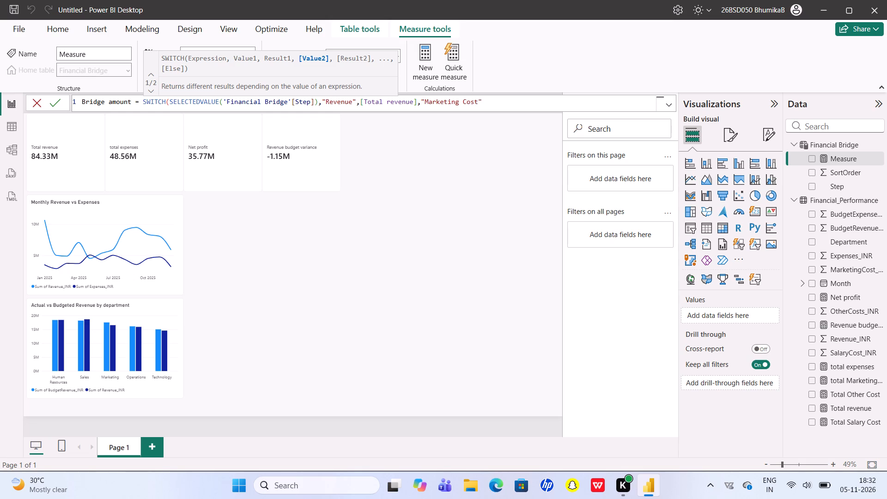
pyautogui.press(',')
pyautogui.press('-')
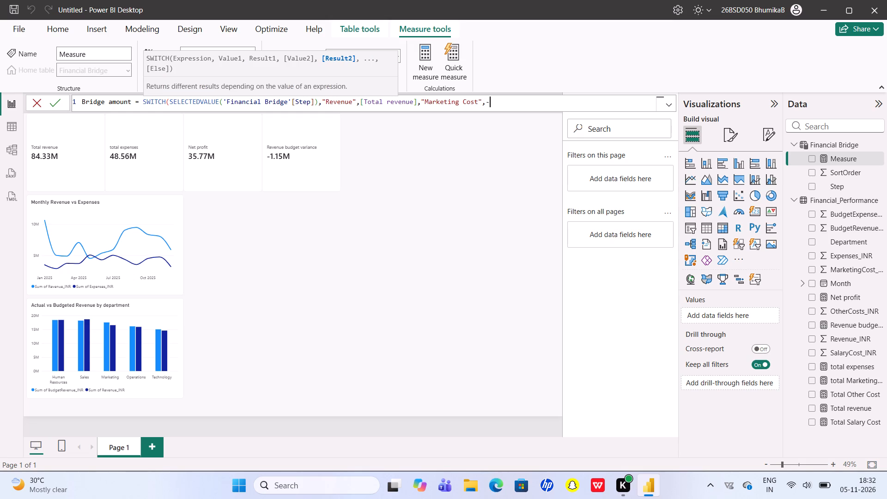
pyautogui.press('[')
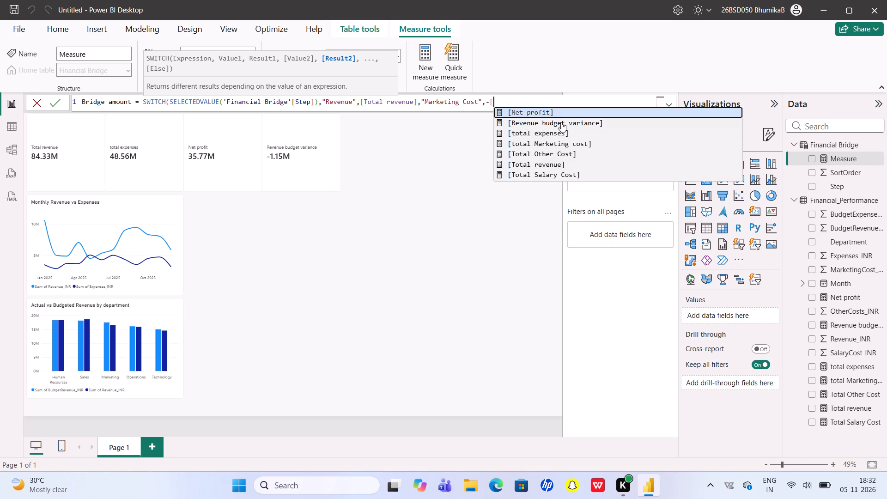
pyautogui.click(566, 143)
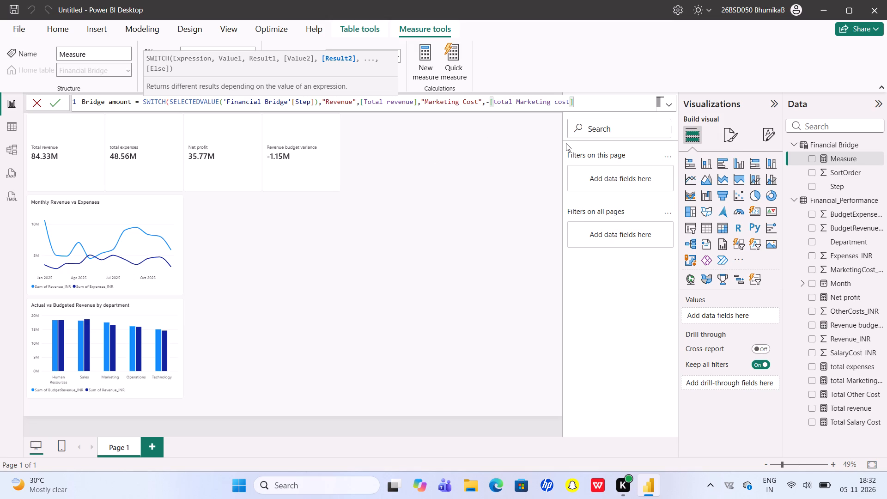
pyautogui.press('.')
pyautogui.press('BackSpace')
# Add a third SWITCH case matching "Salary Cost" to the negative of the [Total Salary Cost] measure.
pyautogui.write(',"')
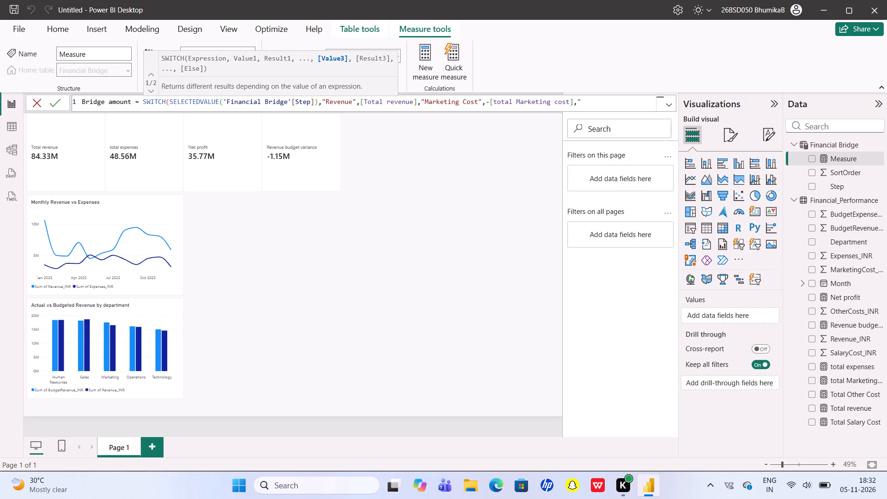
pyautogui.write('Salae')
pyautogui.press('BackSpace')
pyautogui.write('ry')
pyautogui.press('space')
pyautogui.write('C')
pyautogui.write('ost')
pyautogui.hotkey('shift', '"')
pyautogui.press(',')
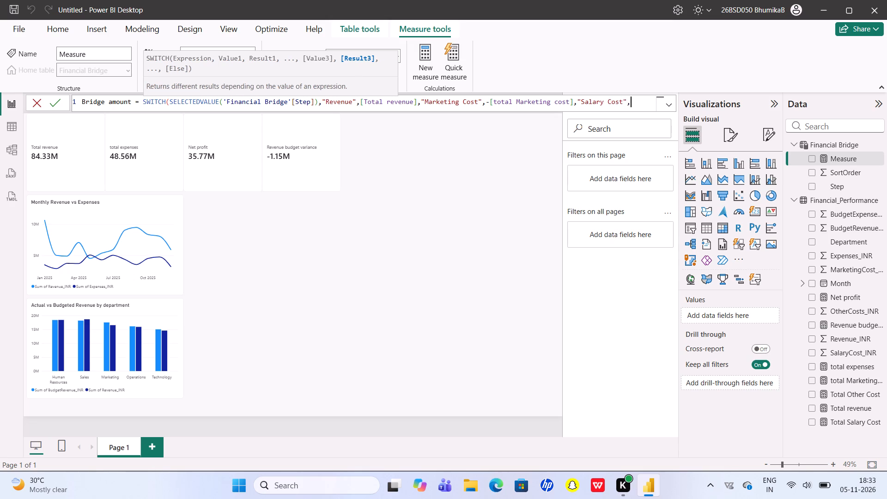
pyautogui.press('-')
pyautogui.press('[')
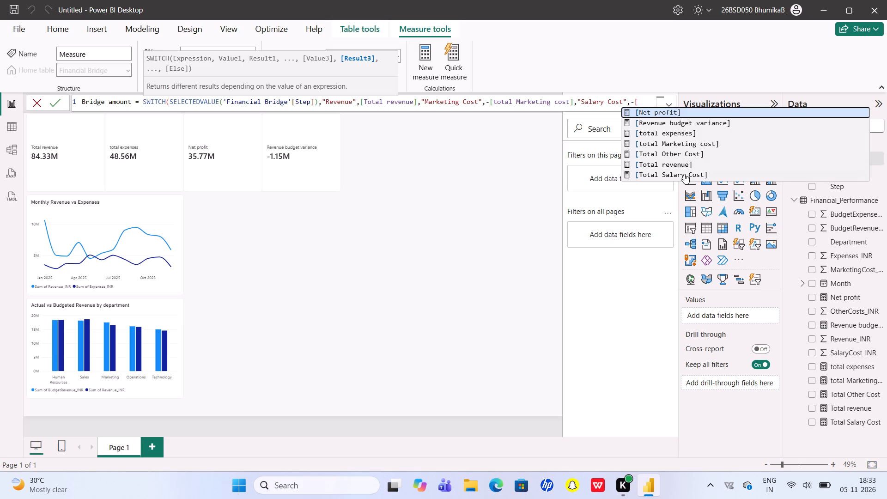
pyautogui.click(684, 175)
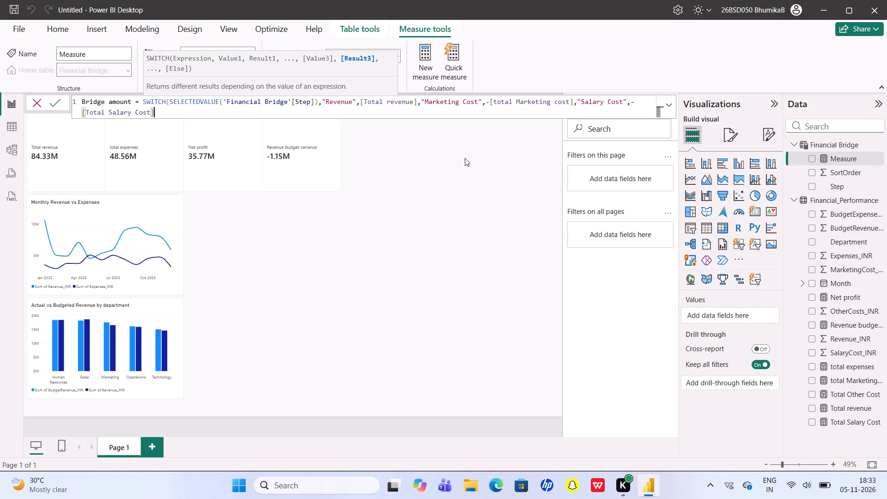
# Add a fourth SWITCH case matching "Other Costs" to the negative of the [Total Other Cost] measure.
pyautogui.press(',')
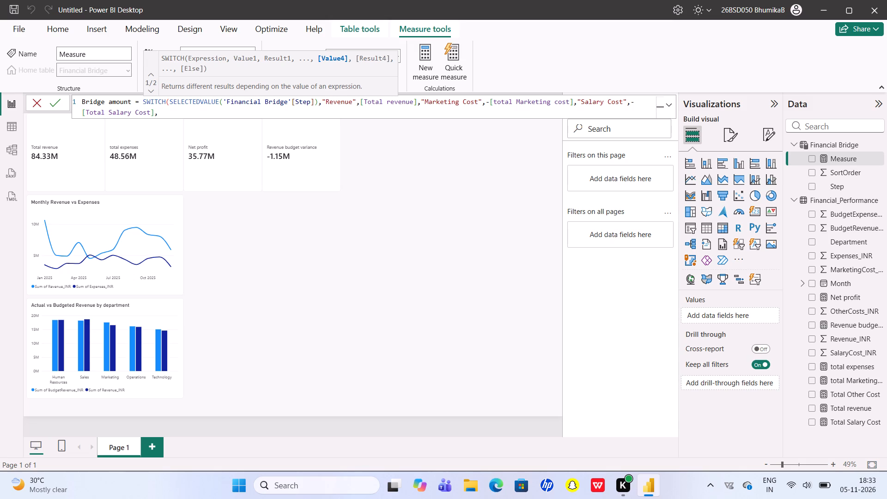
pyautogui.hotkey('shift', '"')
pyautogui.hotkey('shift', 'o')
pyautogui.write('th')
pyautogui.write('er')
pyautogui.press('space')
pyautogui.write('C')
pyautogui.write('osts')
pyautogui.hotkey('shift', '"')
pyautogui.write(',-')
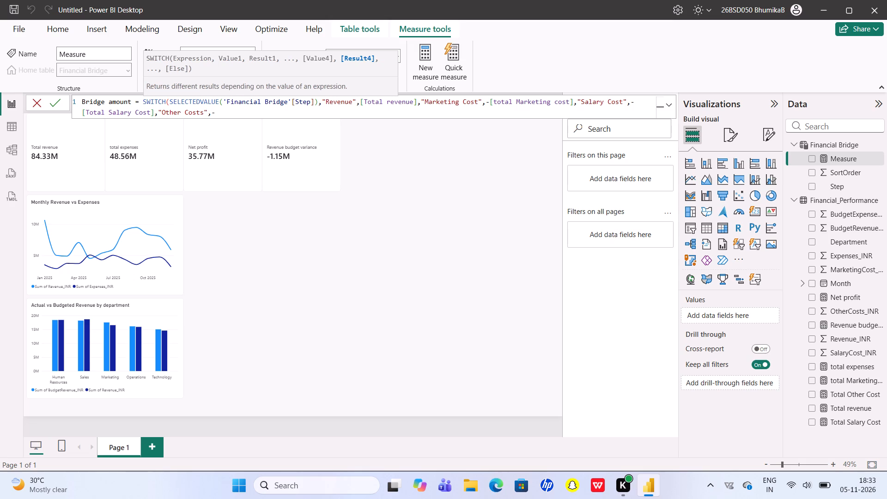
pyautogui.press('[')
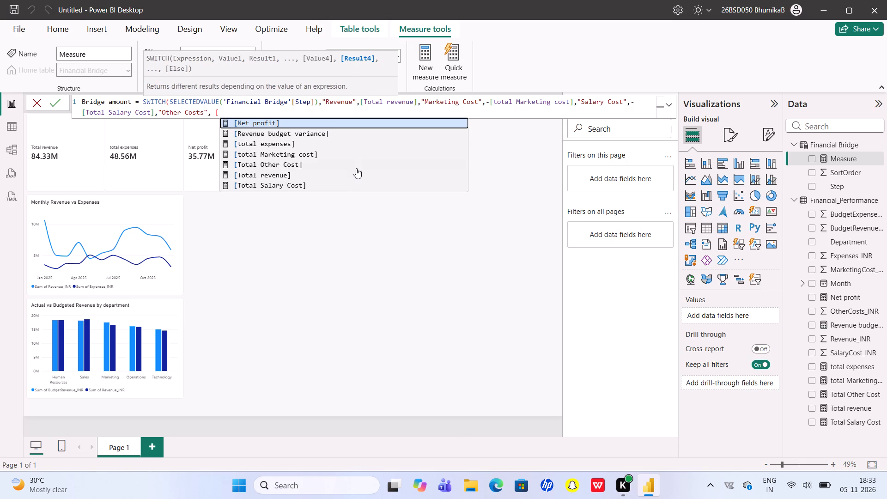
pyautogui.click(356, 167)
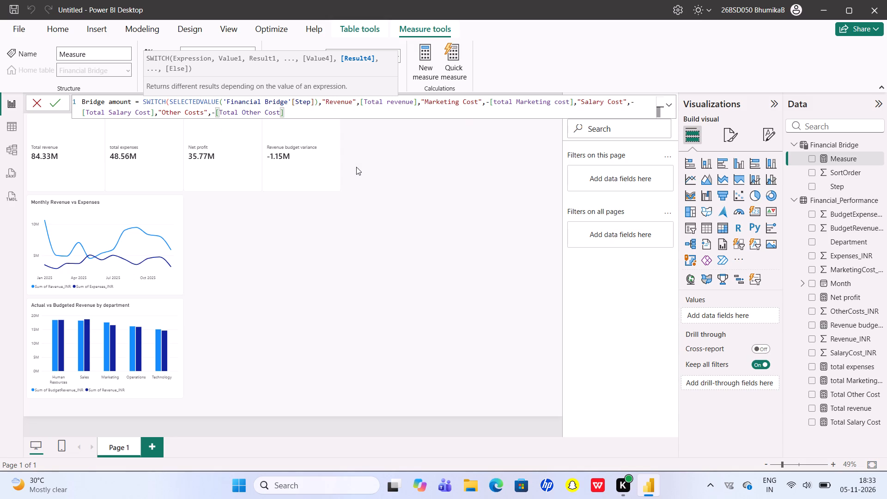
# Add a final SWITCH case matching "Net profit" to the [Net profit] measure, close the formula and commit the Bridge amount measure.
pyautogui.press(',')
pyautogui.hotkey('shift', '"')
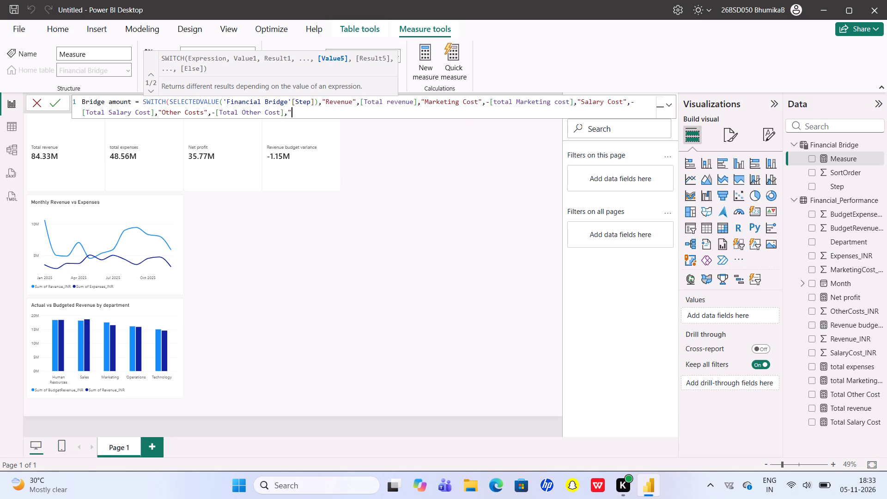
pyautogui.hotkey('shift', 'm')
pyautogui.press('BackSpace')
pyautogui.write('Net')
pyautogui.press('space')
pyautogui.write('profit')
pyautogui.write('",')
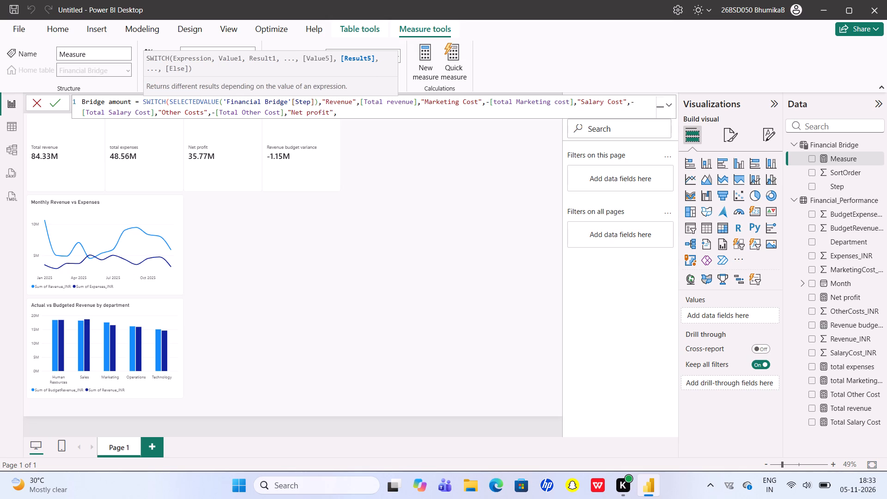
pyautogui.press('[')
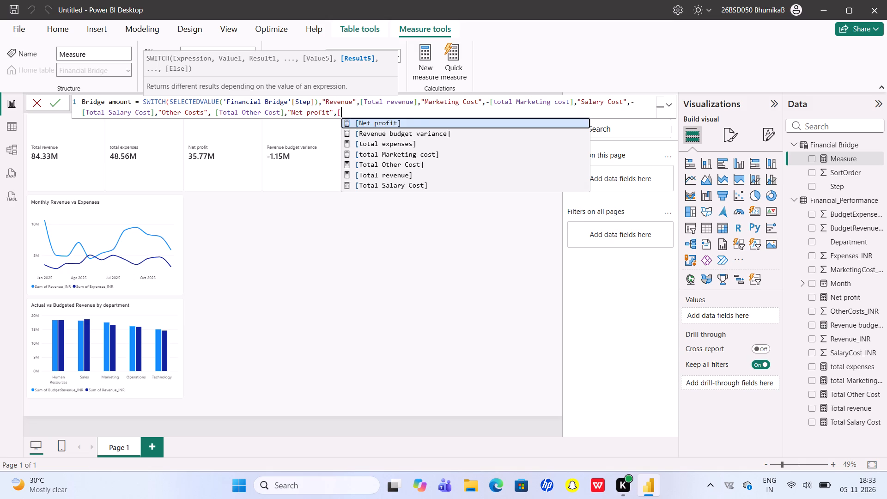
pyautogui.click(443, 120)
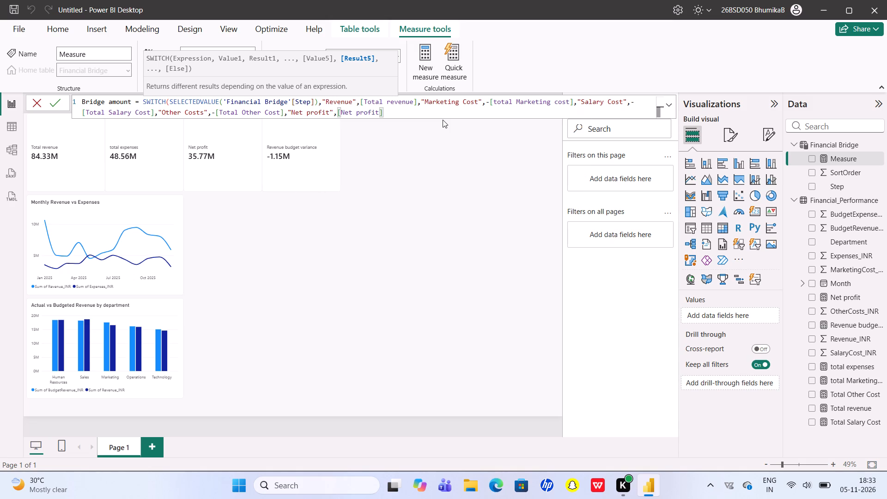
pyautogui.hotkey('shift', ')')
pyautogui.press('Return')
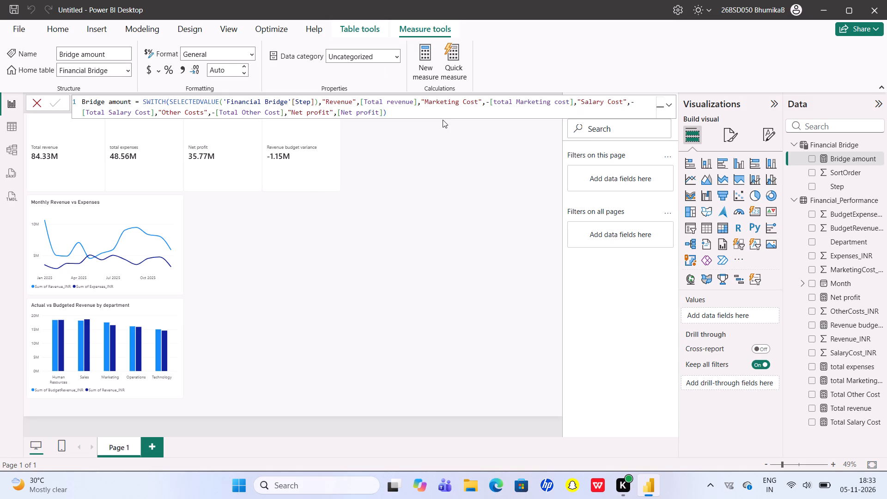
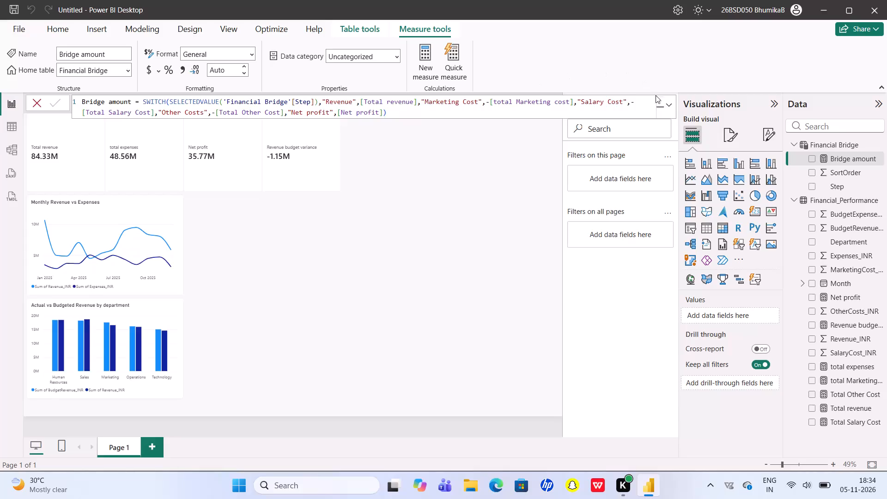
# Add a waterfall chart beside the Monthly Revenue vs Expenses chart and widen it to extend beneath the Revenue budget variance card.
pyautogui.click(707, 196)
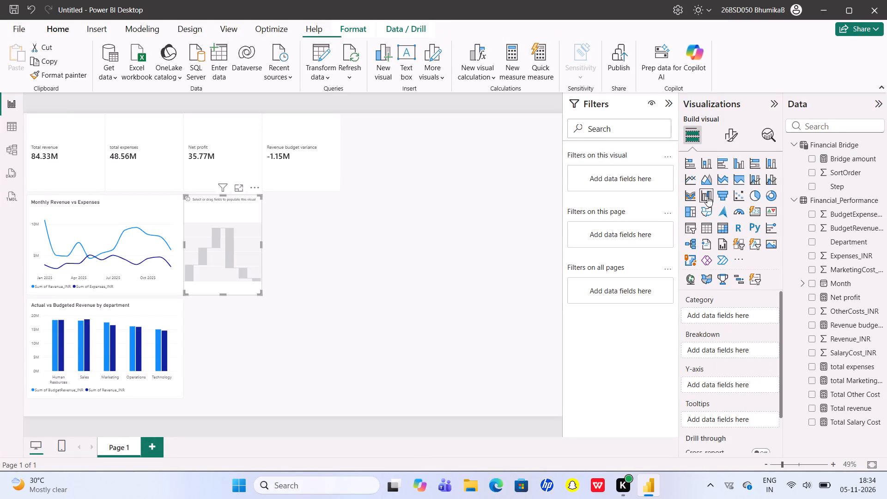
pyautogui.click(263, 243)
pyautogui.click(259, 243)
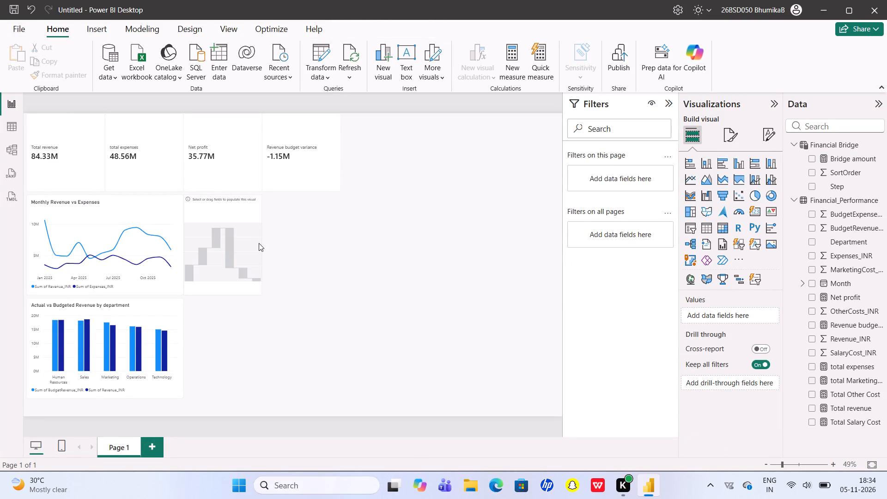
pyautogui.moveTo(261, 244); pyautogui.dragTo(288, 248)
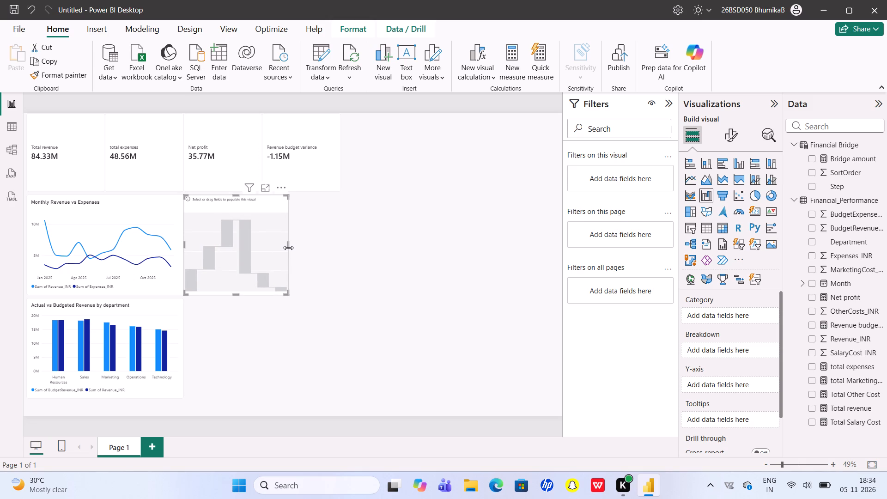
pyautogui.moveTo(288, 248); pyautogui.dragTo(308, 252)
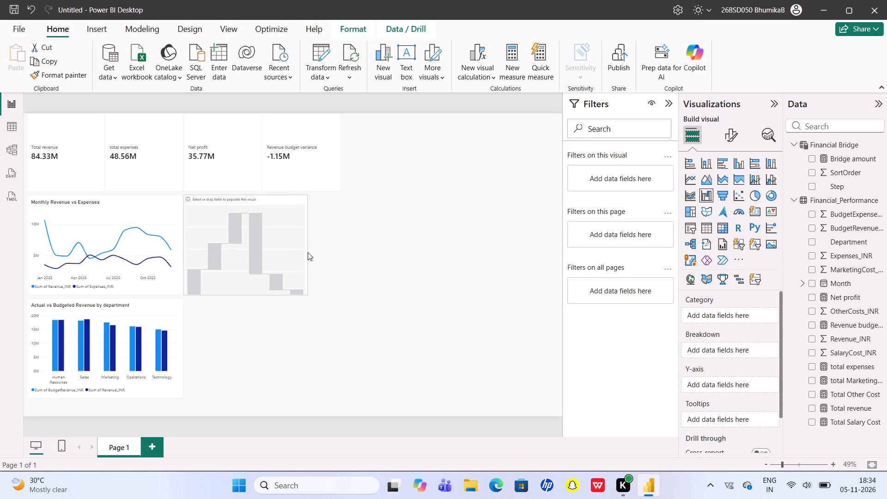
pyautogui.moveTo(308, 252); pyautogui.dragTo(309, 254)
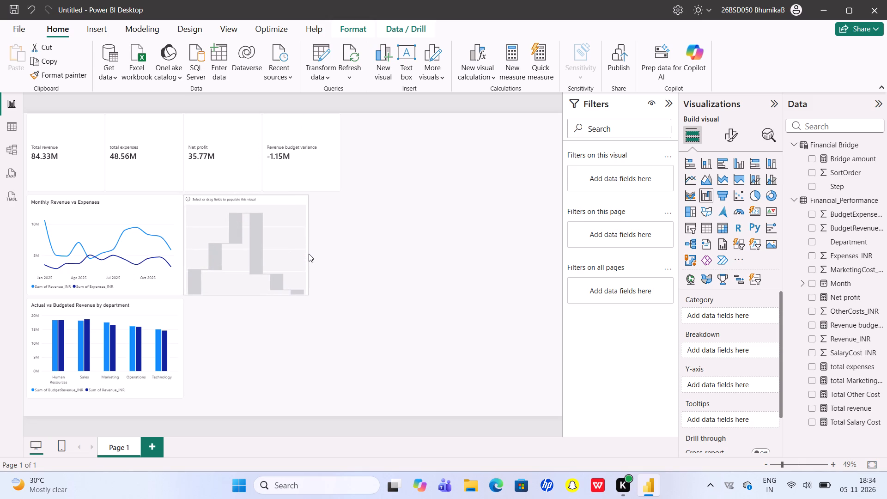
pyautogui.moveTo(309, 254); pyautogui.dragTo(315, 255)
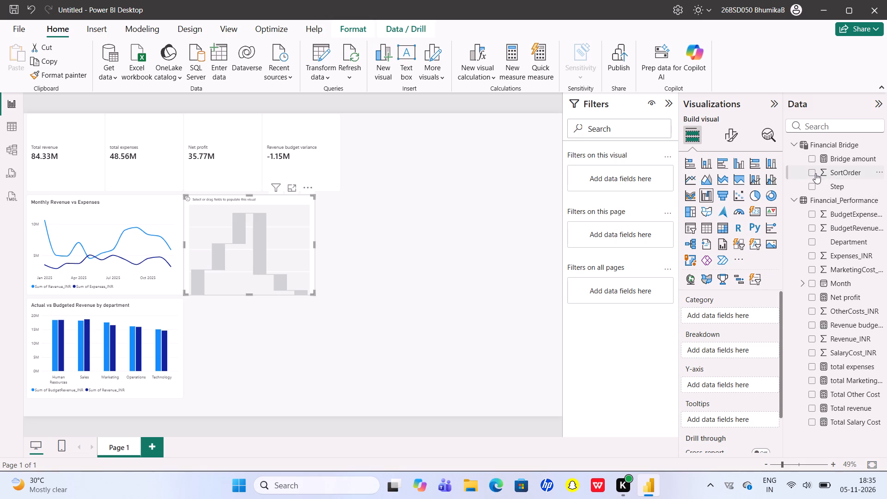
# Populate the waterfall chart with the Financial Bridge table's Step field as category and the Bridge amount measure on the Y-axis.
pyautogui.click(814, 186)
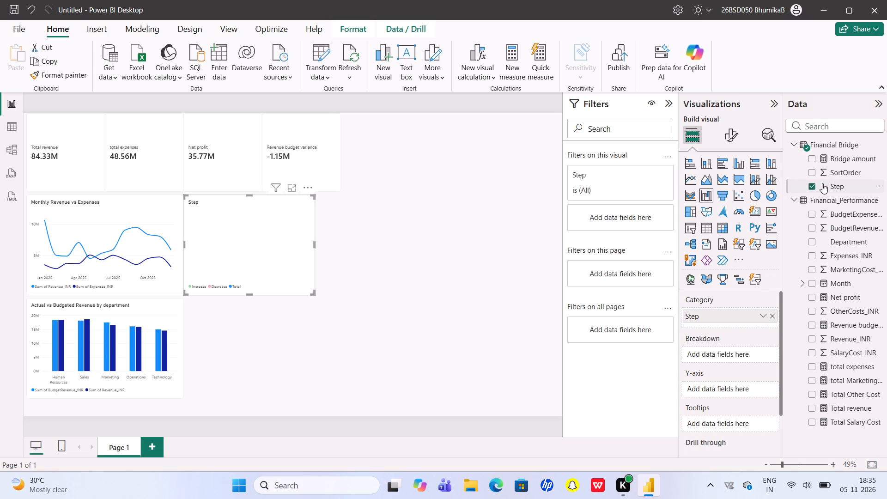
pyautogui.click(808, 158)
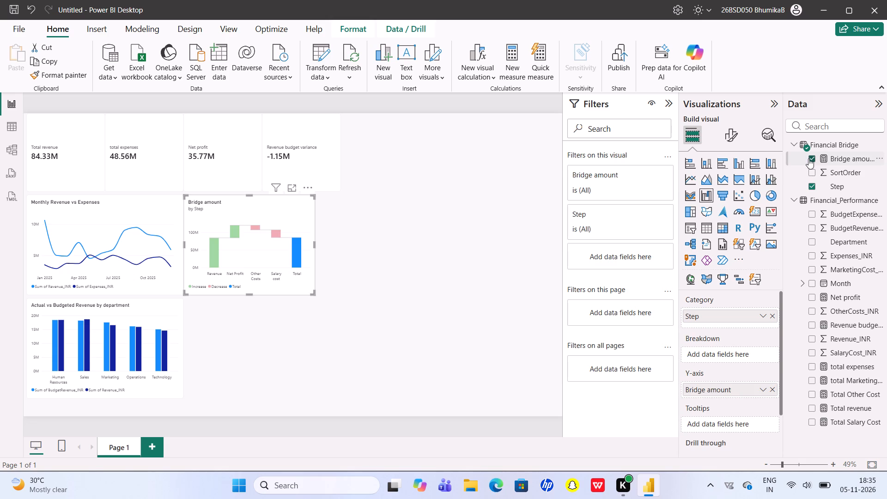
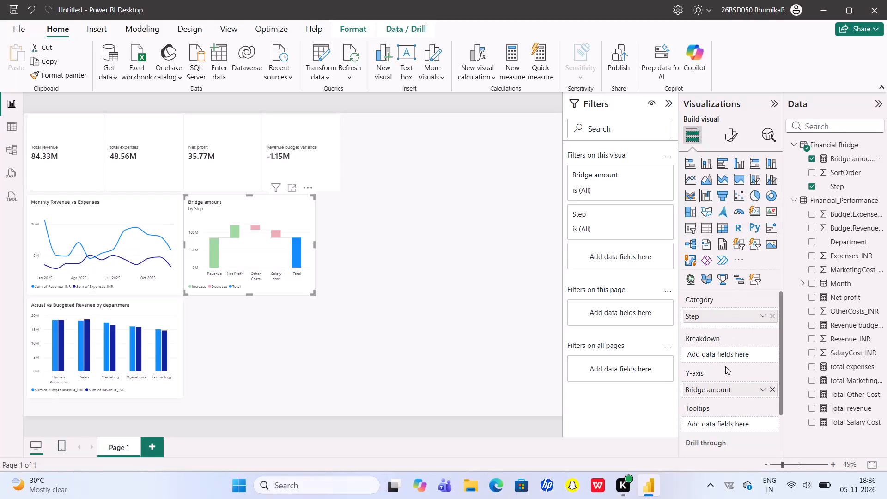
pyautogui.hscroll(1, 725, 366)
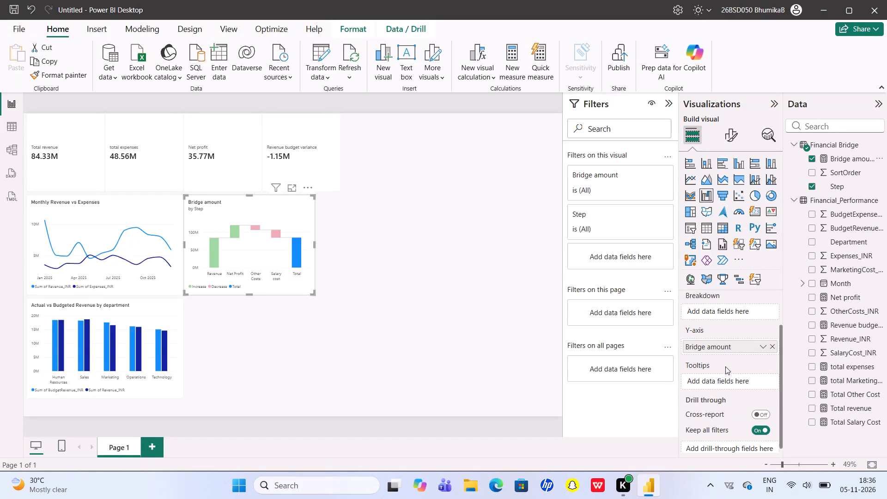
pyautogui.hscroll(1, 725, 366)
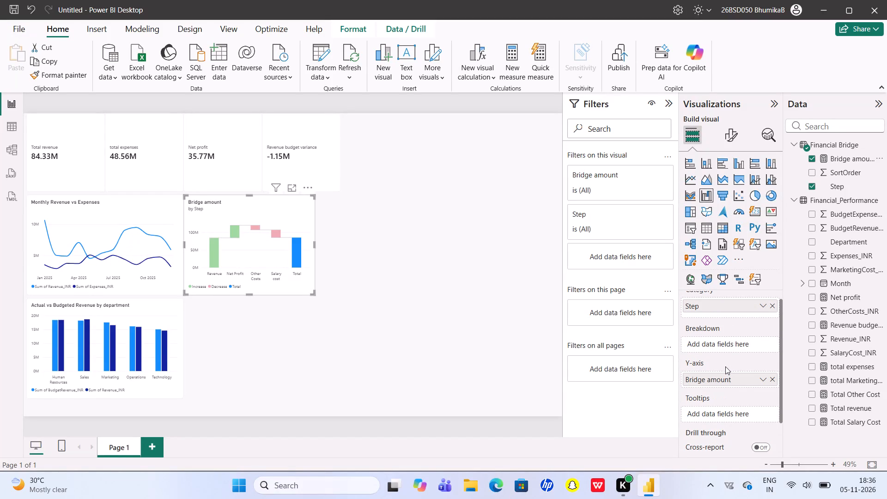
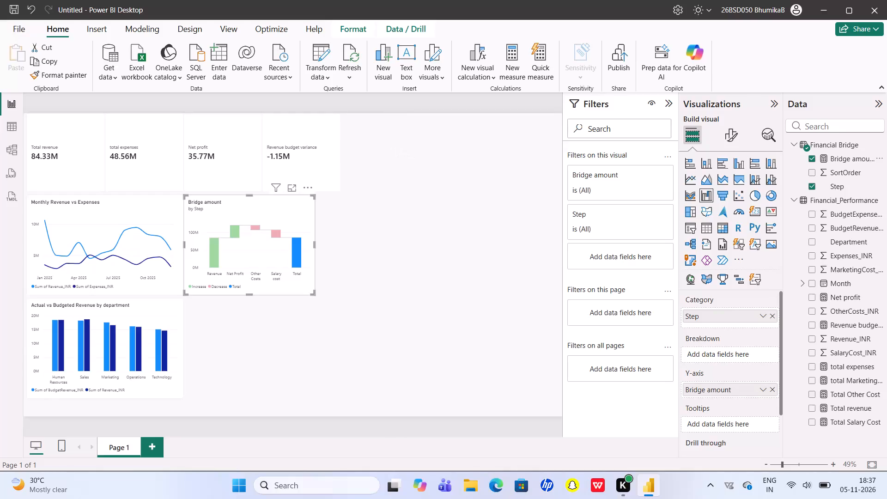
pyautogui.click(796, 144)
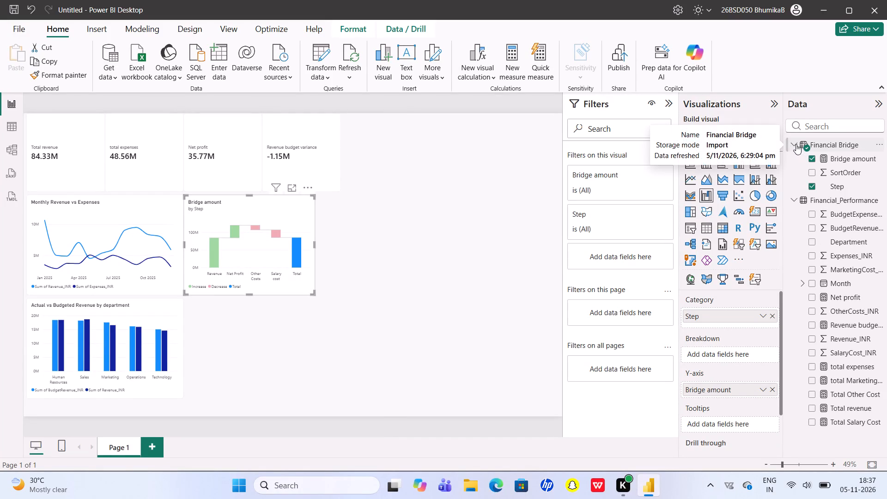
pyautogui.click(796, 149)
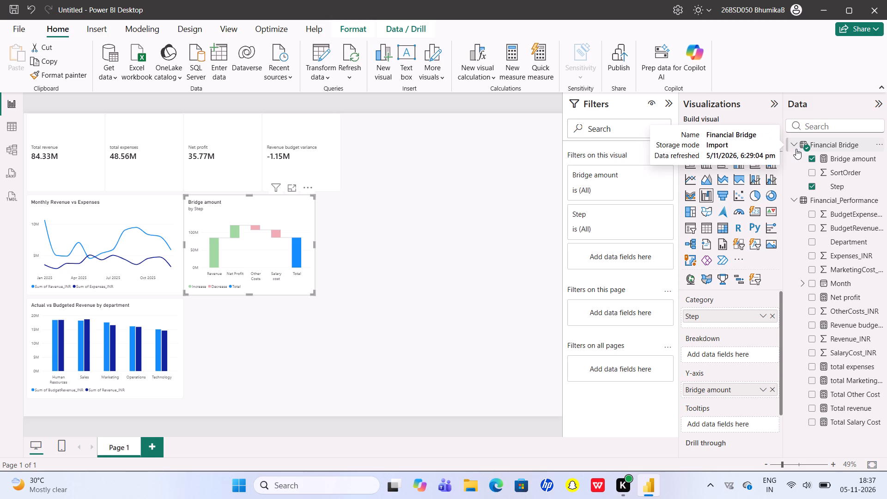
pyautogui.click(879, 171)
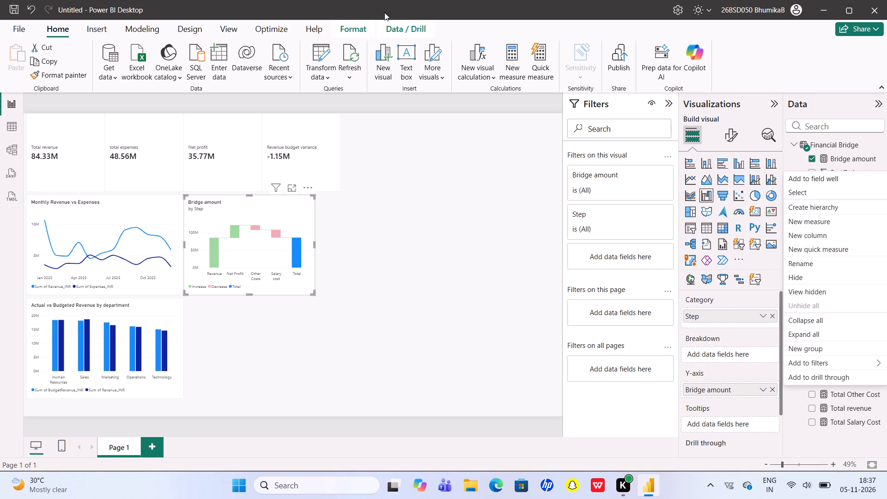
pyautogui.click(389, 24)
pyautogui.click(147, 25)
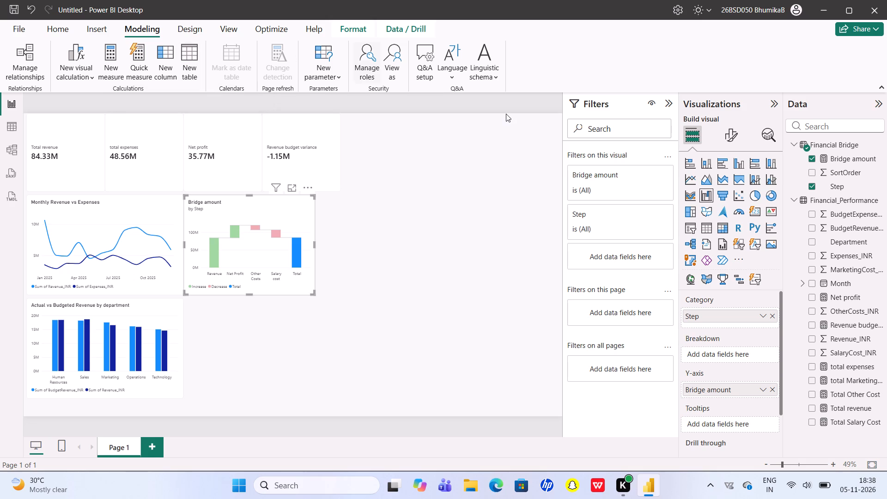
# Sort the Financial Bridge table's Step column by the SortOrder column.
pyautogui.click(836, 186)
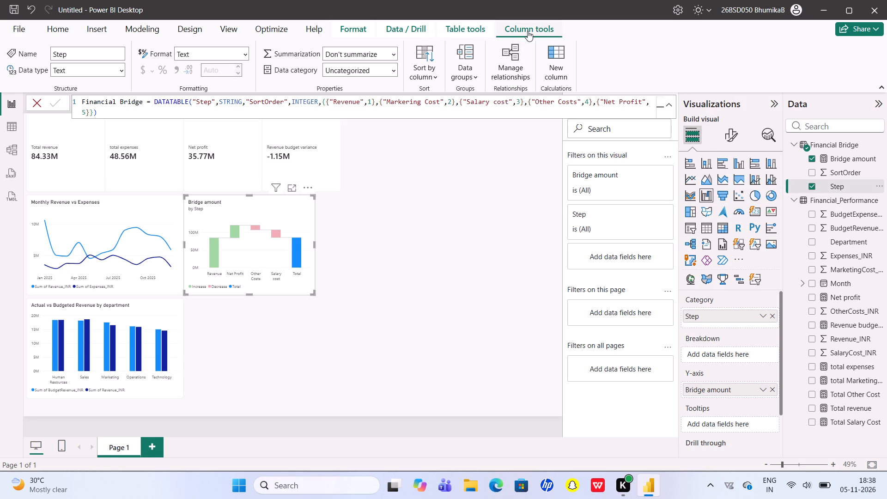
pyautogui.click(427, 72)
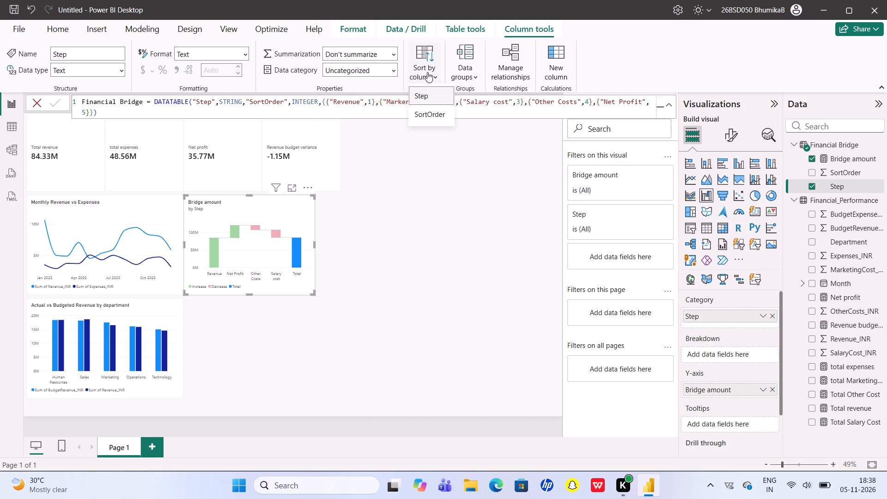
pyautogui.click(430, 114)
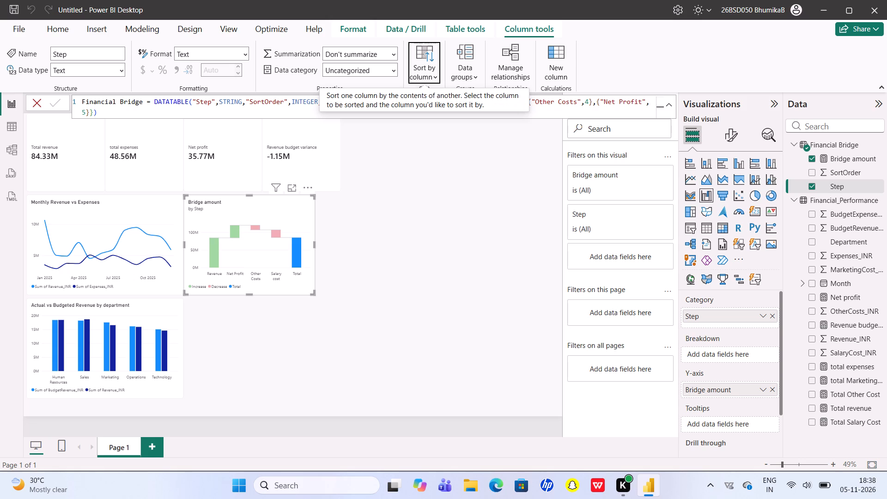
pyautogui.click(434, 73)
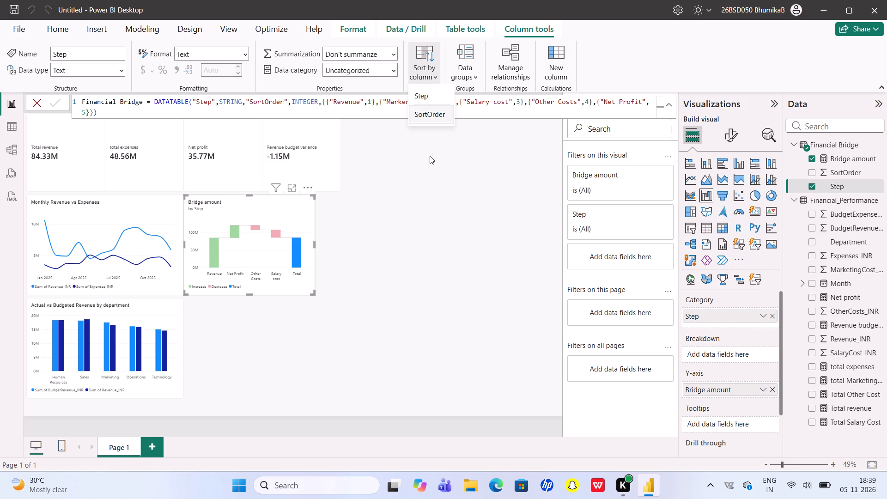
pyautogui.click(433, 78)
pyautogui.click(433, 78)
pyautogui.click(426, 117)
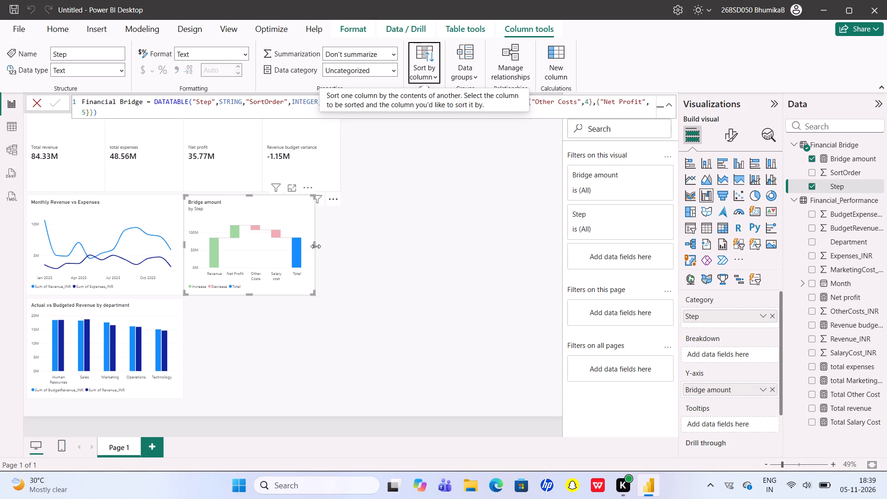
# Widen the Bridge amount by Step waterfall chart so its right edge lines up with the end of the KPI card row.
pyautogui.moveTo(316, 246); pyautogui.dragTo(318, 247, button='right')
pyautogui.moveTo(318, 247); pyautogui.dragTo(375, 262, button='right')
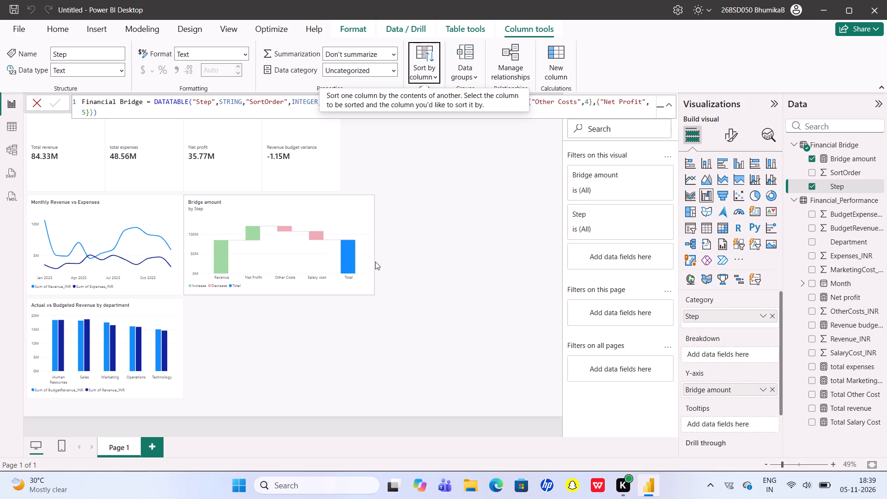
pyautogui.moveTo(375, 262); pyautogui.dragTo(391, 266, button='right')
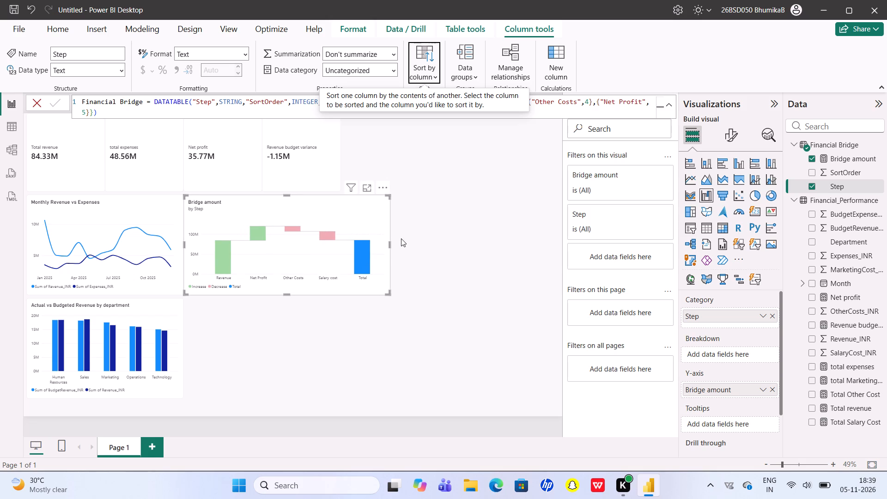
pyautogui.moveTo(390, 243); pyautogui.dragTo(382, 243, button='right')
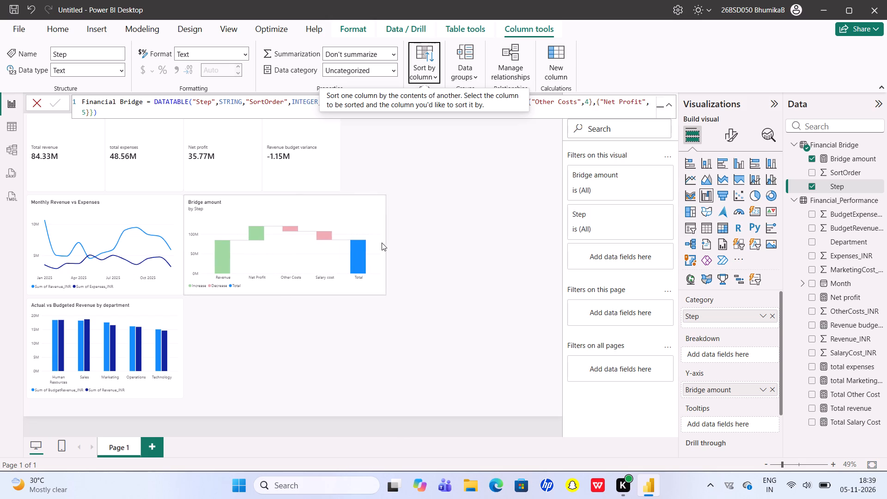
pyautogui.moveTo(382, 243); pyautogui.dragTo(344, 233, button='right')
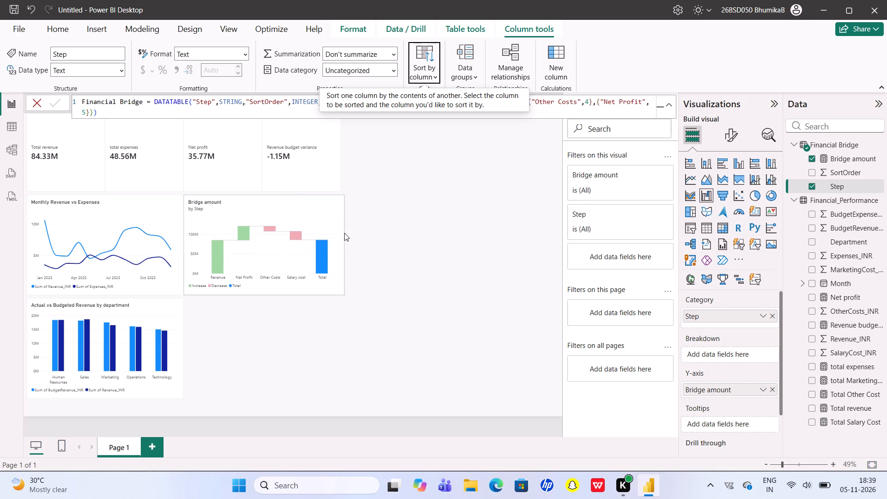
pyautogui.moveTo(344, 233); pyautogui.dragTo(343, 233, button='right')
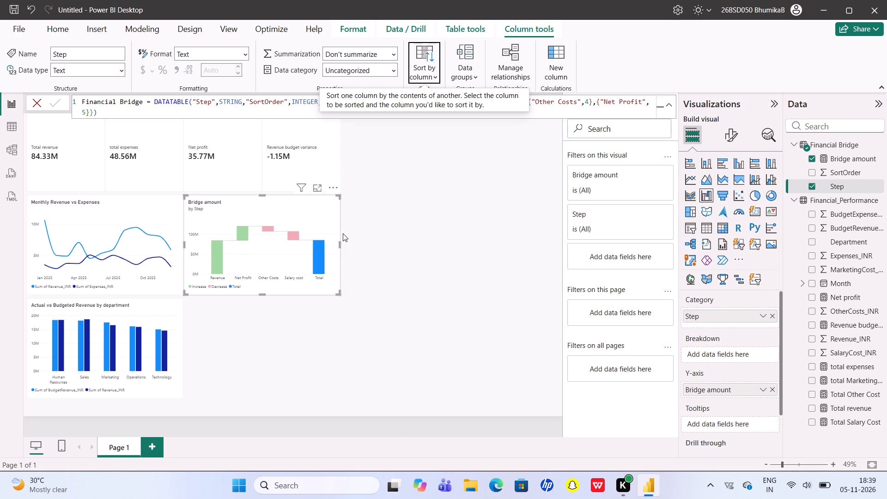
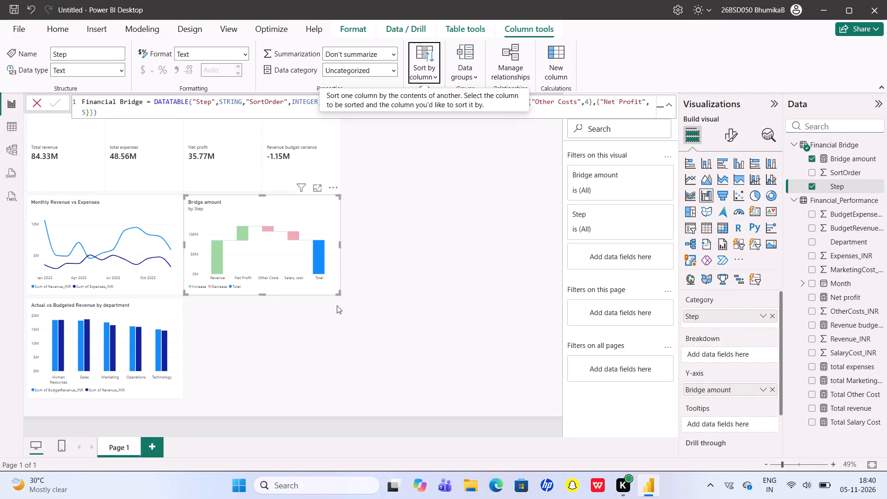
# Reapply sorting of the Financial Bridge table's Step column by SortOrder and check the sort-by-column choice.
pyautogui.click(429, 78)
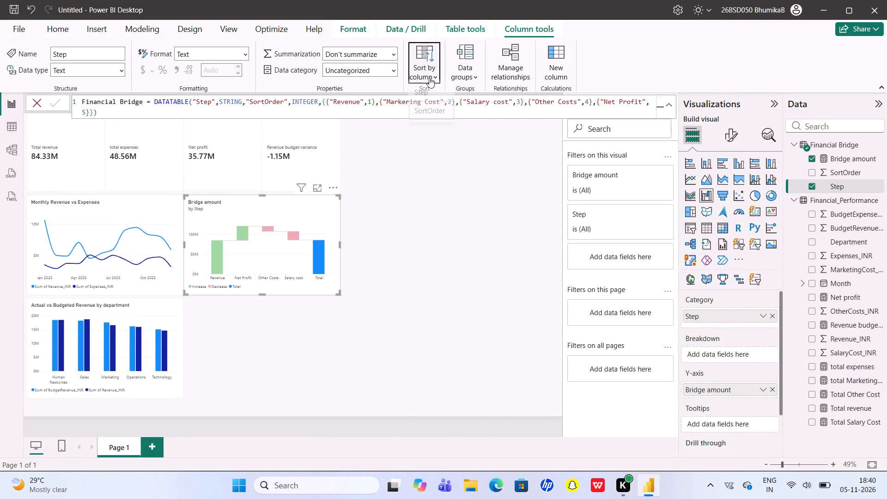
pyautogui.click(430, 115)
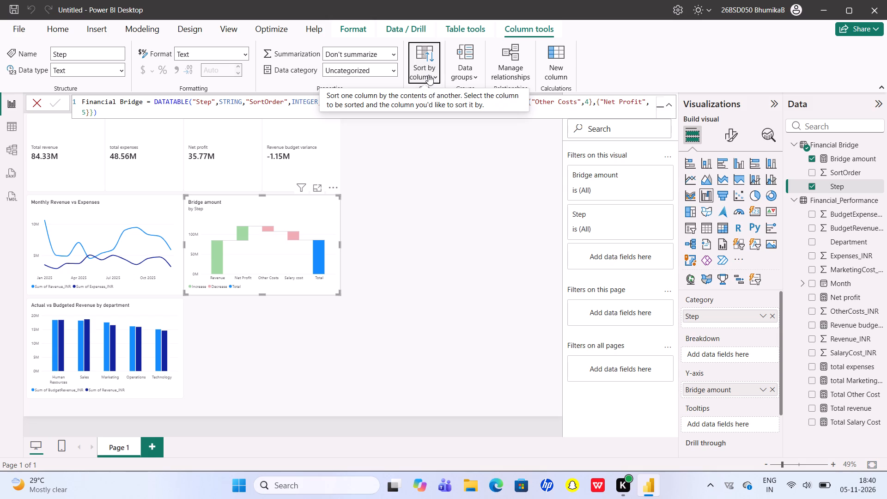
pyautogui.click(435, 79)
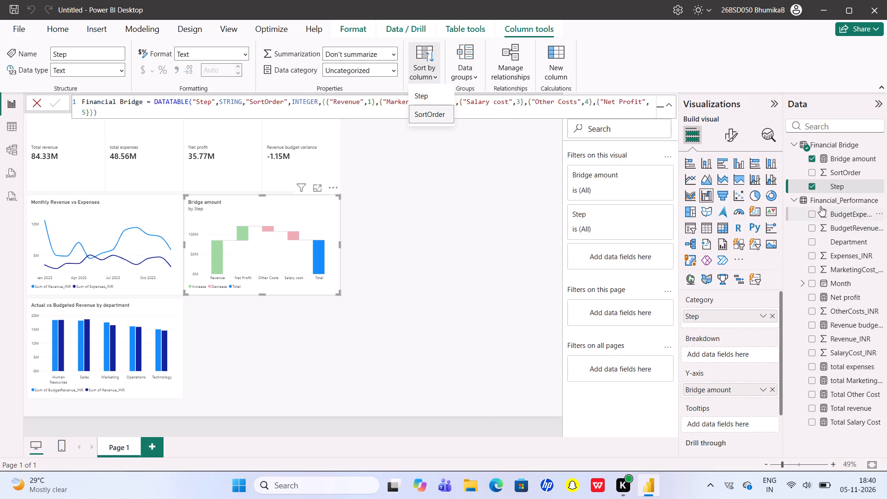
# Open the available options for the Step field in the Financial Bridge table.
pyautogui.click(879, 189)
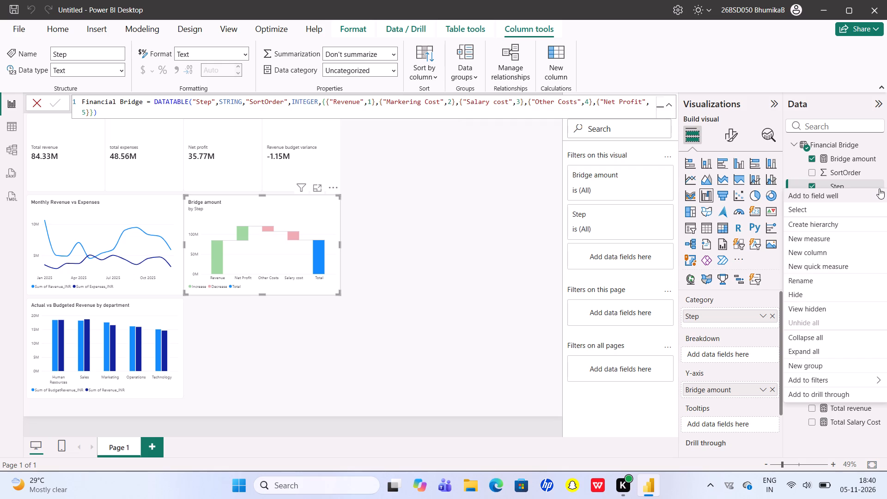
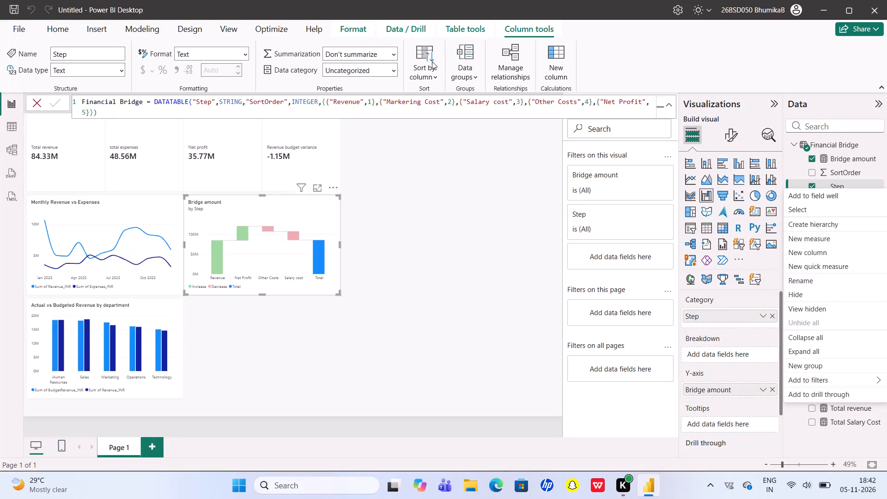
# Reapply sorting of the Financial Bridge table's Step column by SortOrder.
pyautogui.click(433, 74)
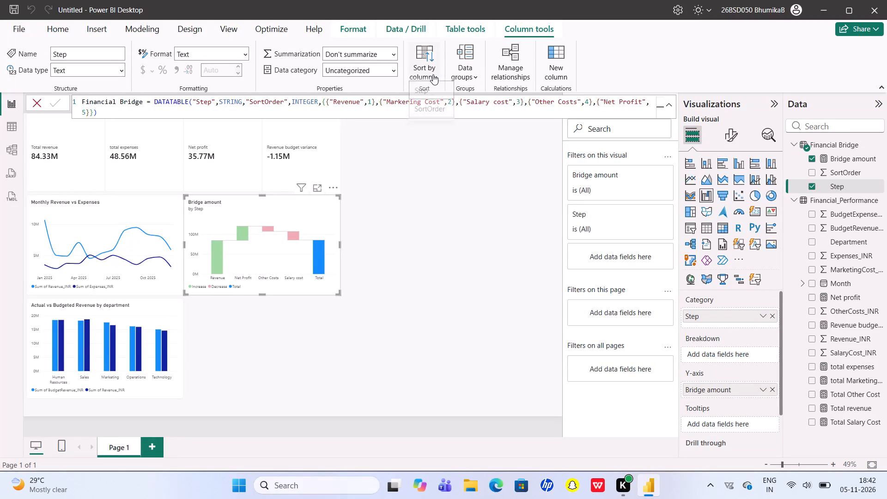
pyautogui.click(431, 110)
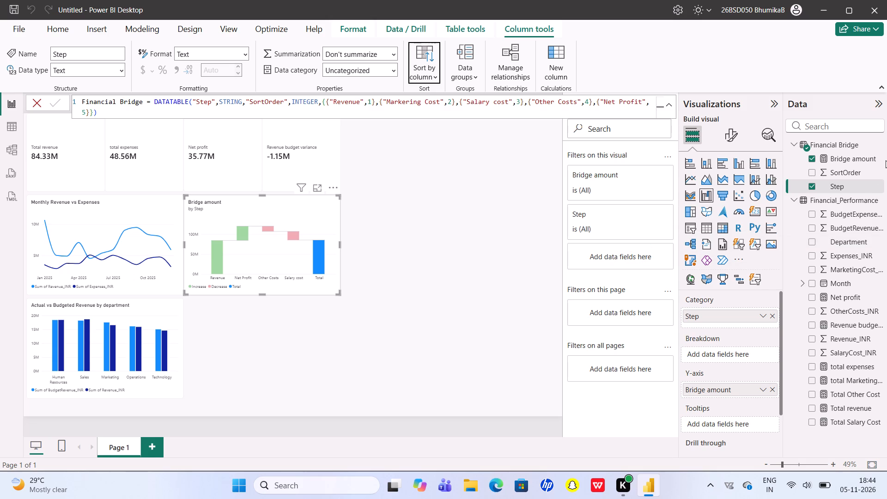
# Remove the Bridge amount measure from the waterfall chart and add it back to refresh the chart.
pyautogui.click(832, 143)
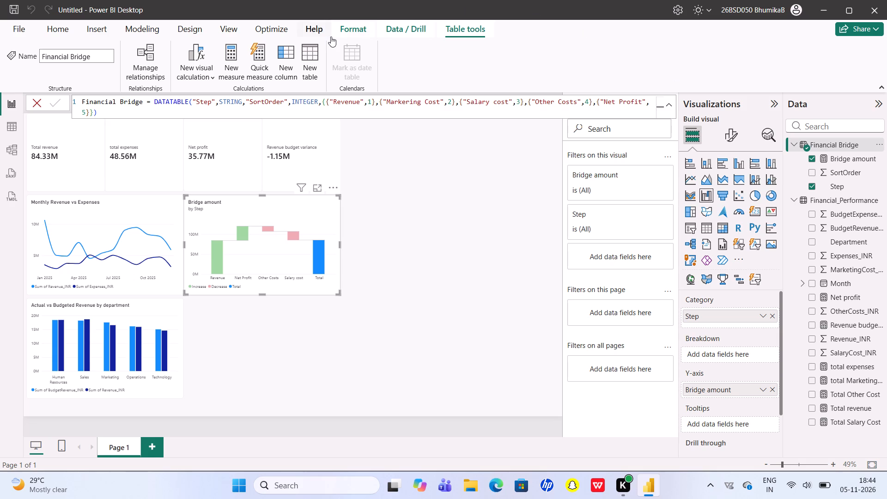
pyautogui.click(814, 155)
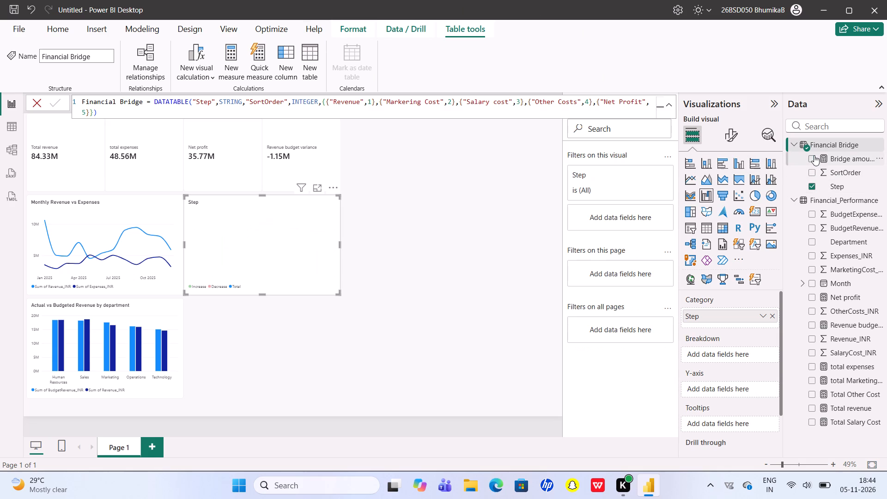
pyautogui.click(814, 155)
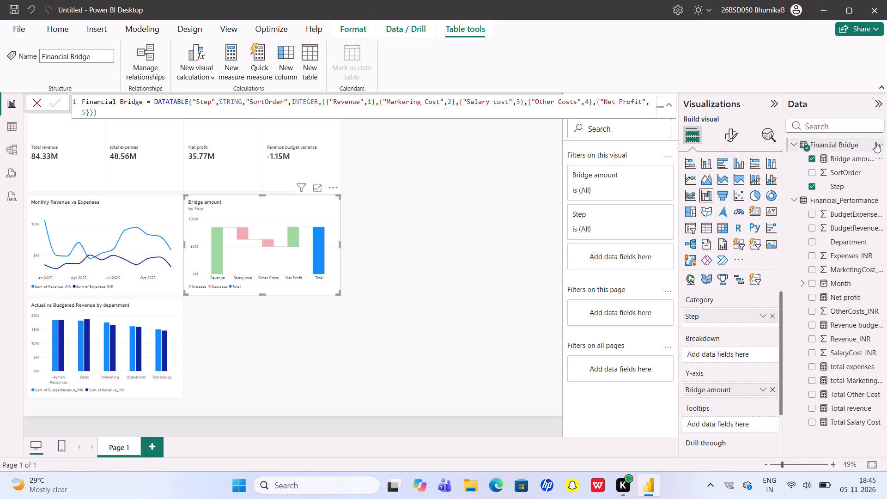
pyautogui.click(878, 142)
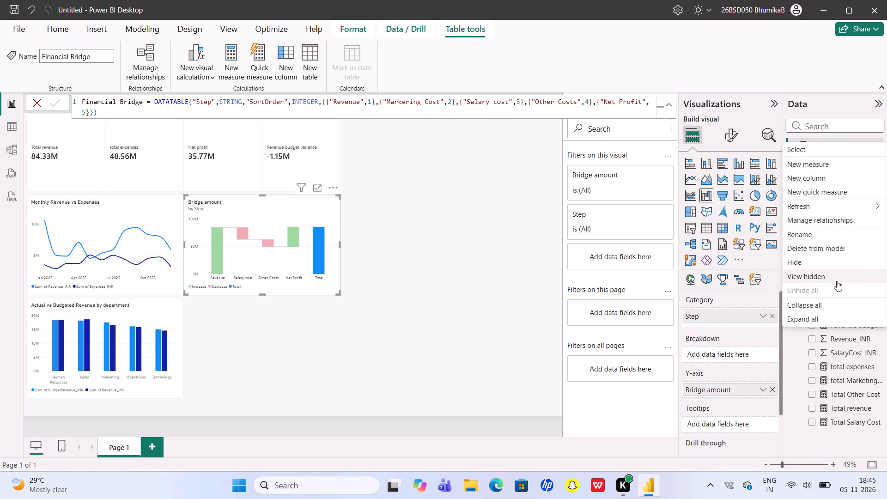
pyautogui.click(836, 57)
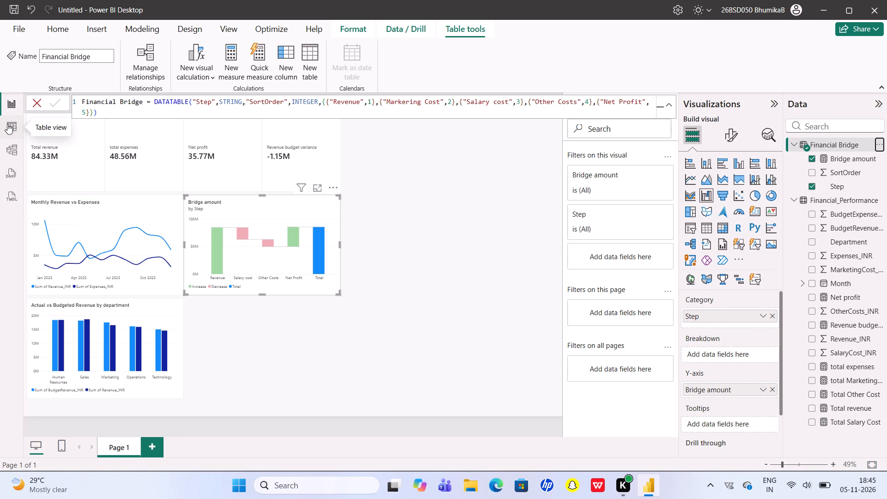
# Switch to the table view and sort the Financial Bridge table's Step column by SortOrder there.
pyautogui.click(7, 124)
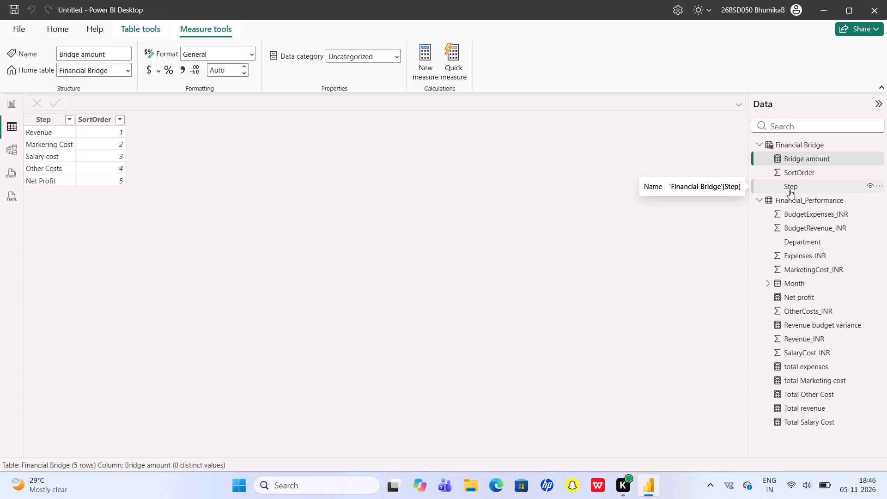
pyautogui.click(790, 189)
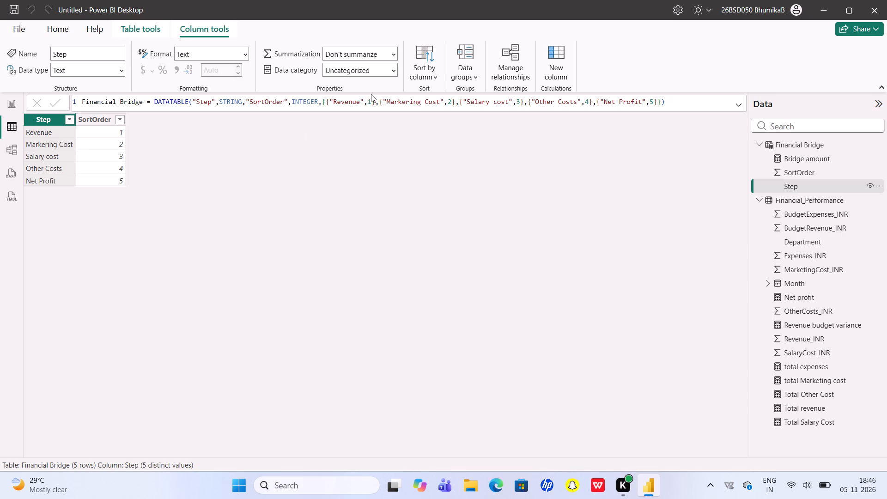
pyautogui.click(435, 79)
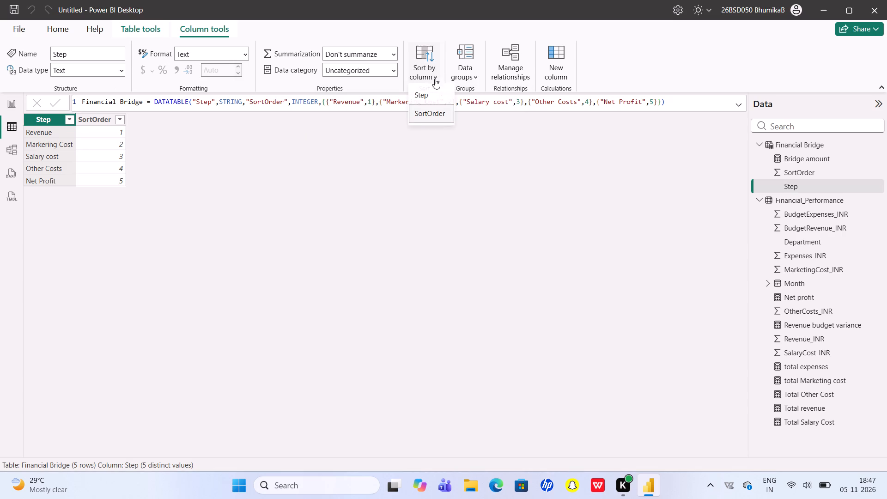
pyautogui.click(432, 112)
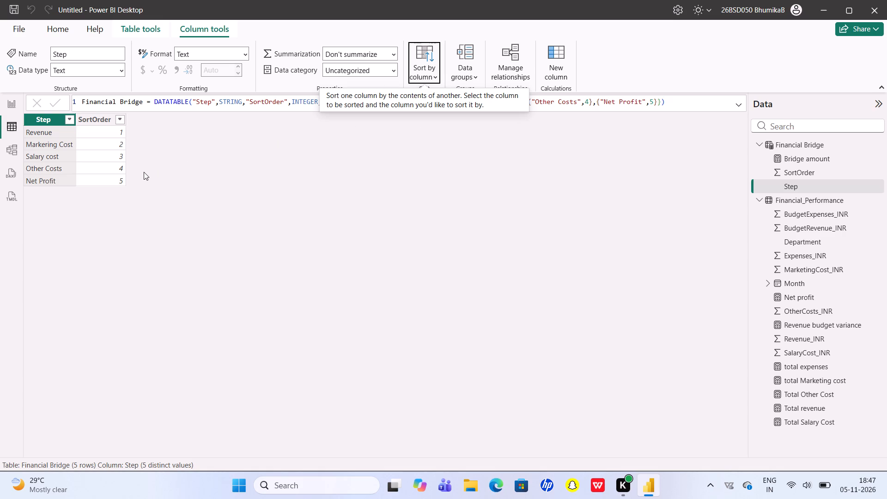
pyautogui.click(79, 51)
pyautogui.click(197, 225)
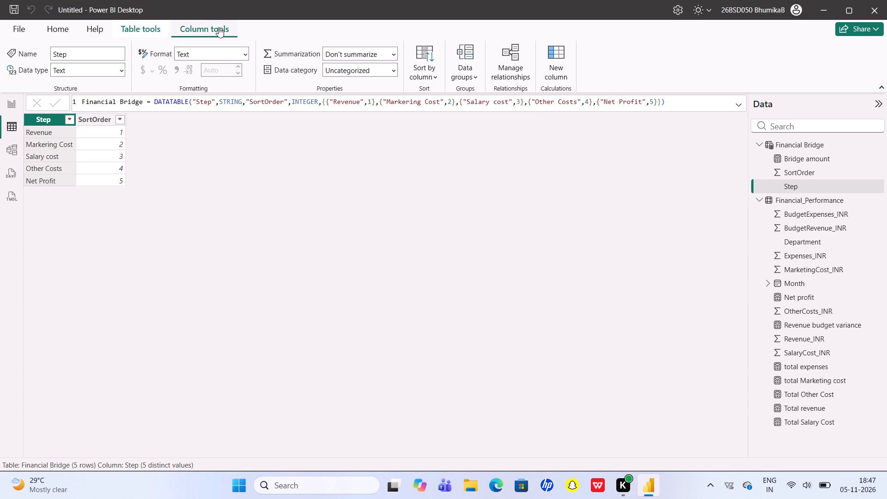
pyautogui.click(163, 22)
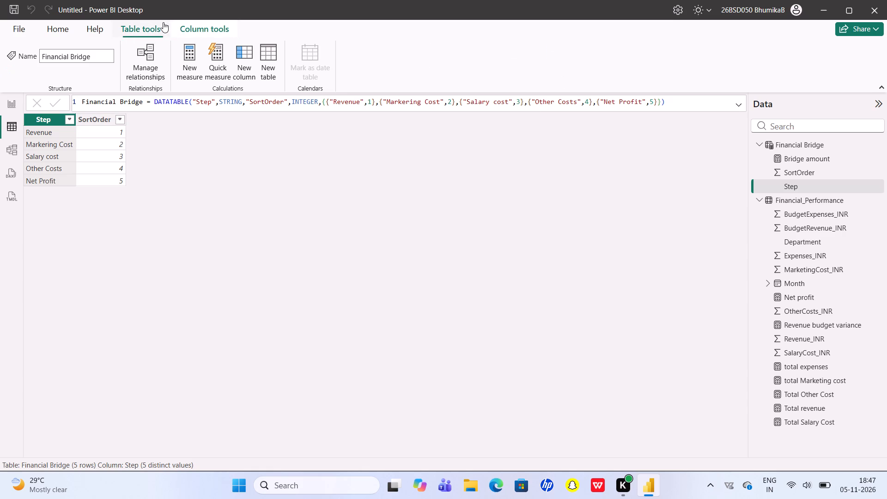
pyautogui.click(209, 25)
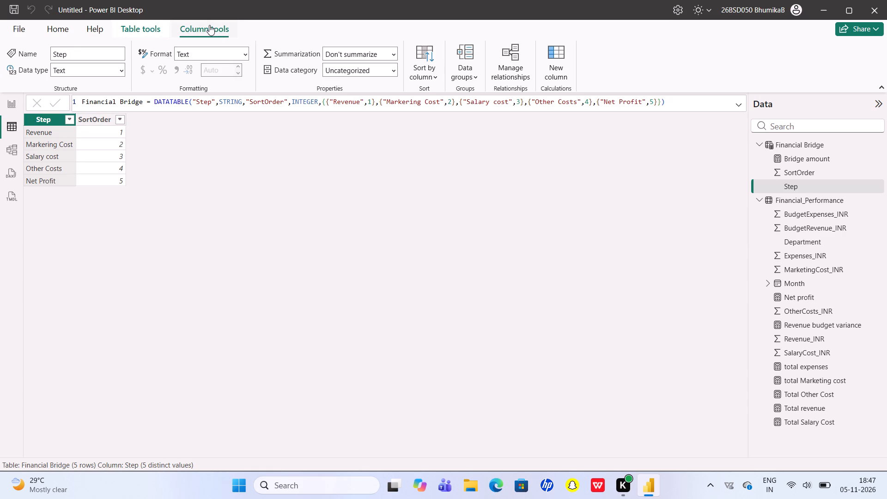
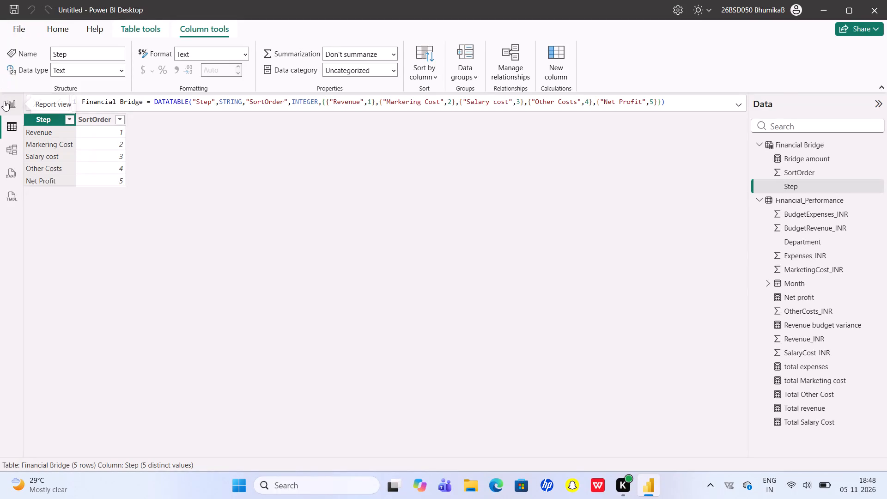
# Return to the report view, then remove the Bridge amount measure from the waterfall chart and add it back.
pyautogui.click(4, 101)
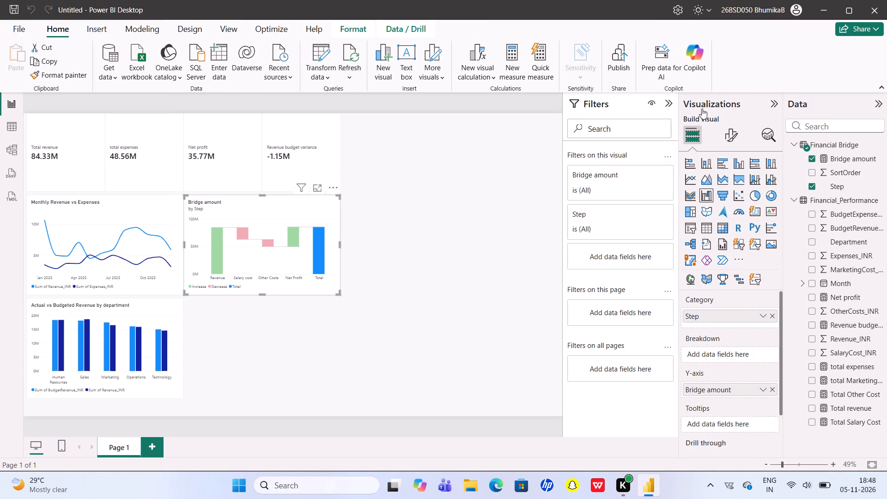
pyautogui.click(812, 157)
pyautogui.click(812, 157)
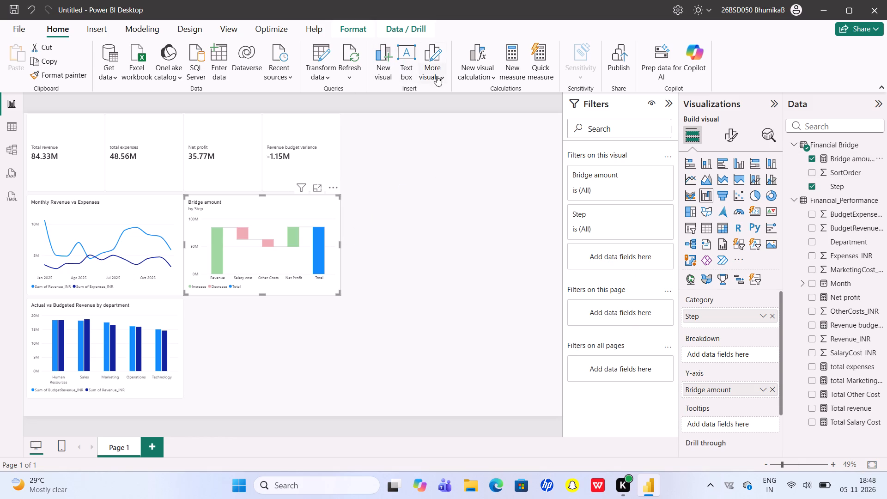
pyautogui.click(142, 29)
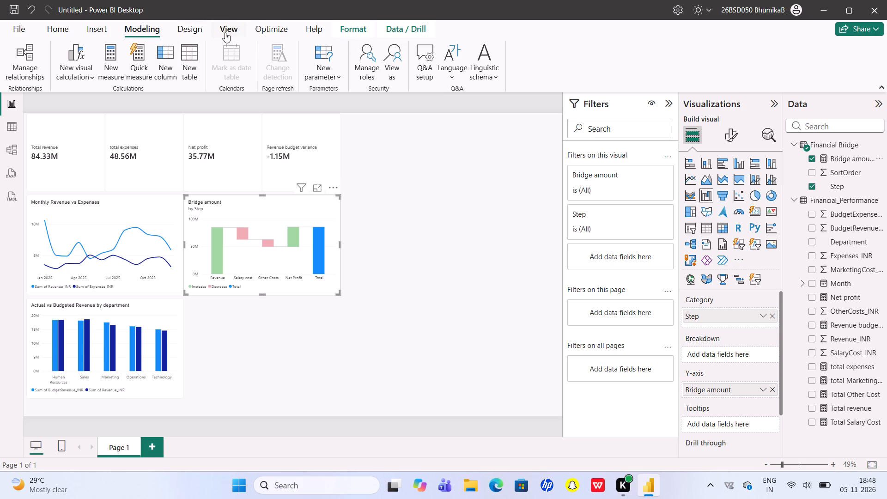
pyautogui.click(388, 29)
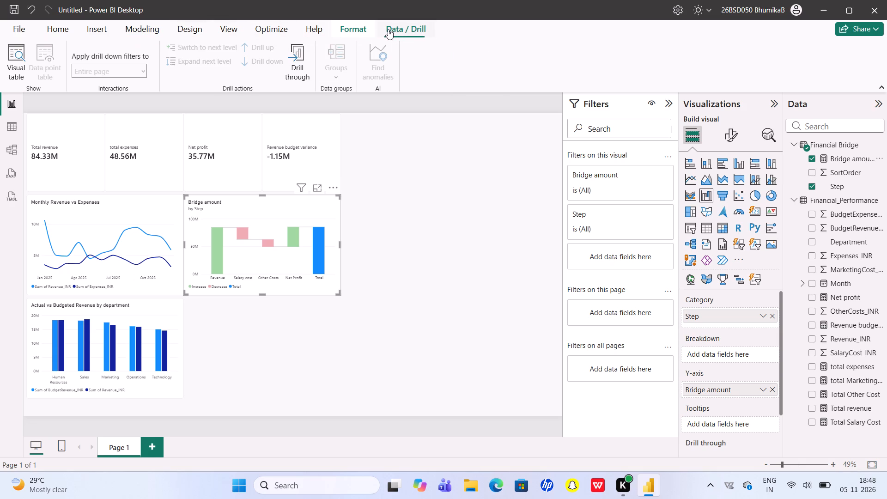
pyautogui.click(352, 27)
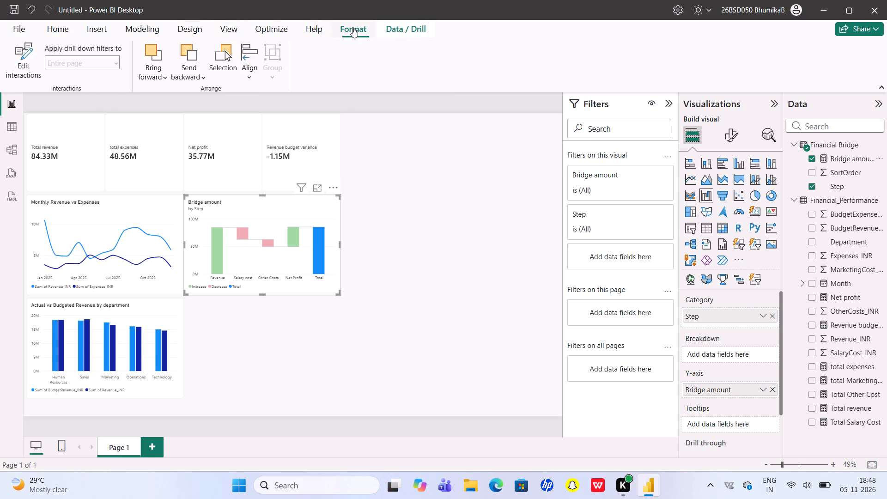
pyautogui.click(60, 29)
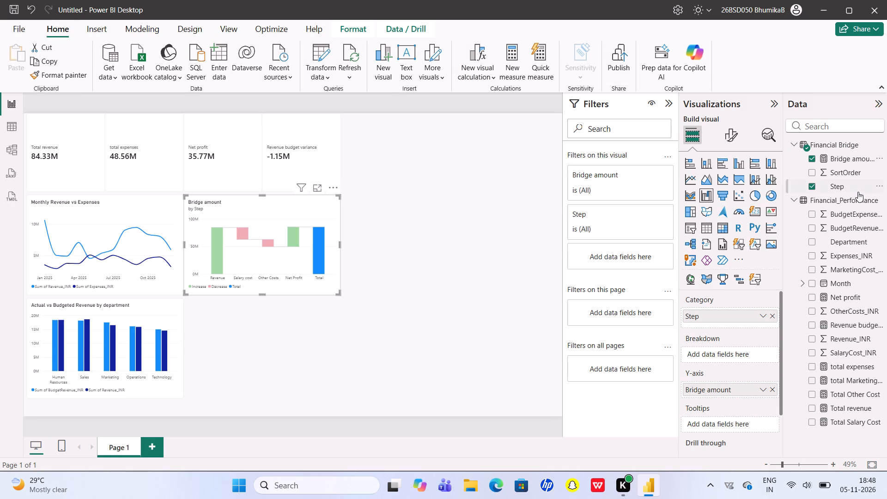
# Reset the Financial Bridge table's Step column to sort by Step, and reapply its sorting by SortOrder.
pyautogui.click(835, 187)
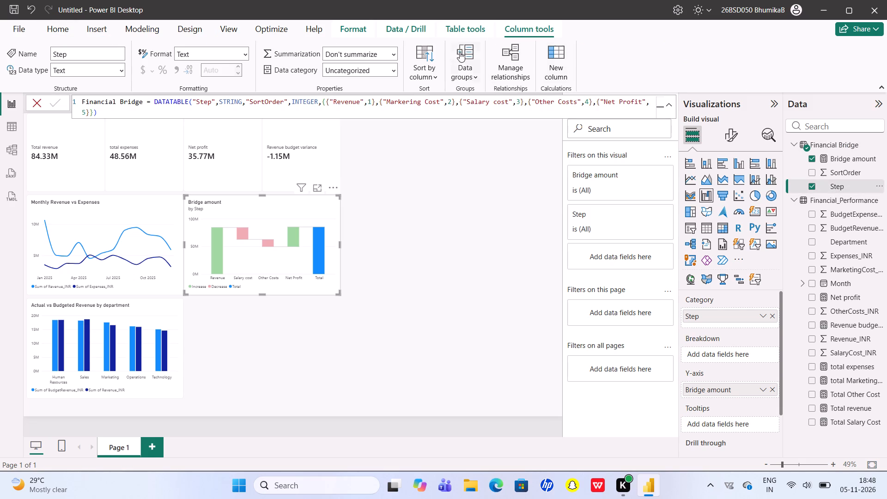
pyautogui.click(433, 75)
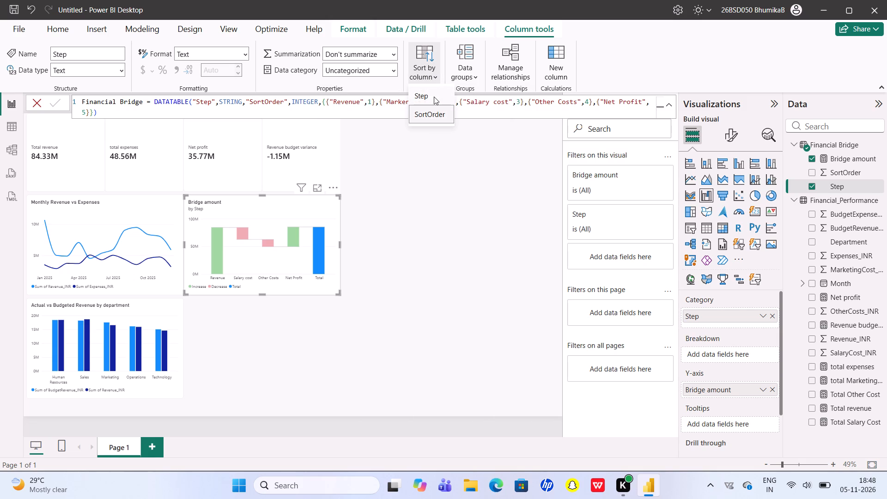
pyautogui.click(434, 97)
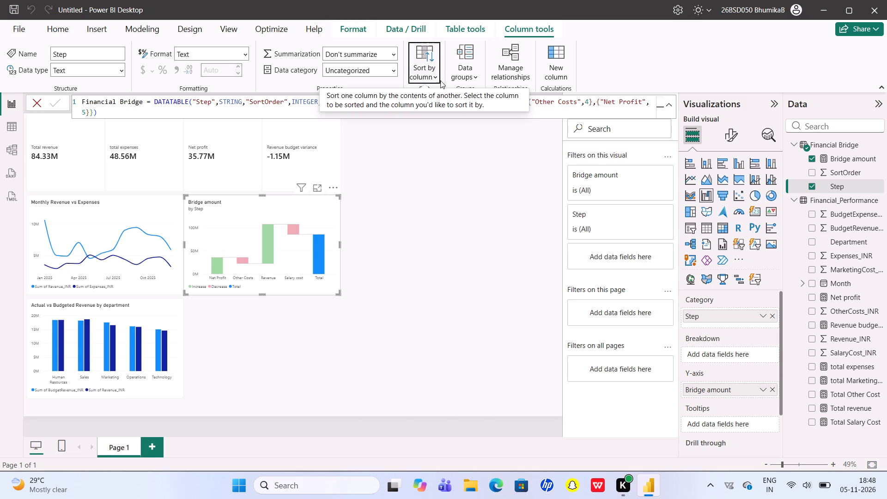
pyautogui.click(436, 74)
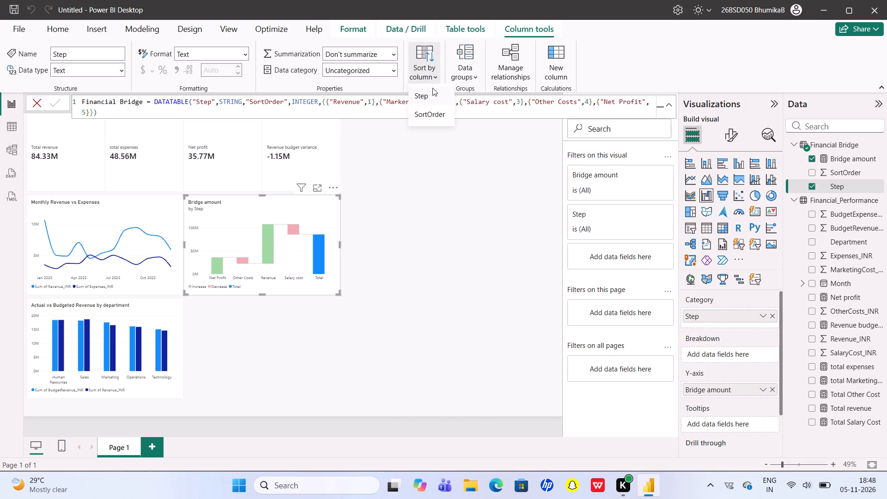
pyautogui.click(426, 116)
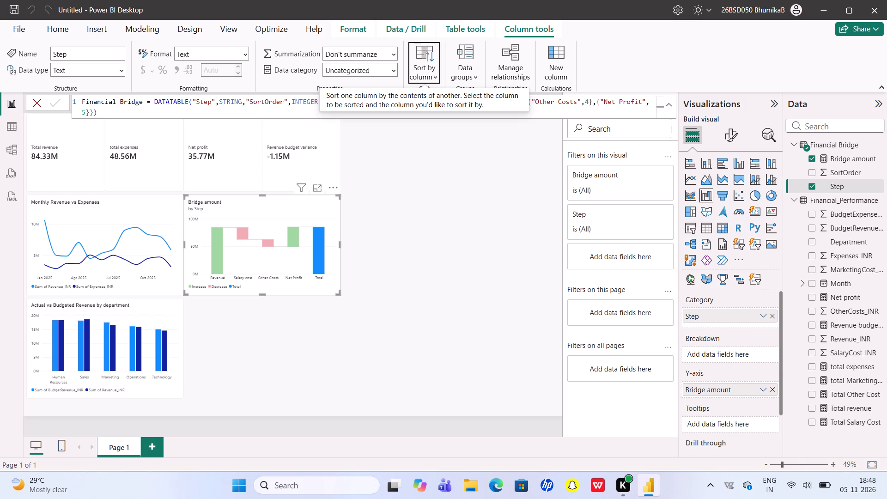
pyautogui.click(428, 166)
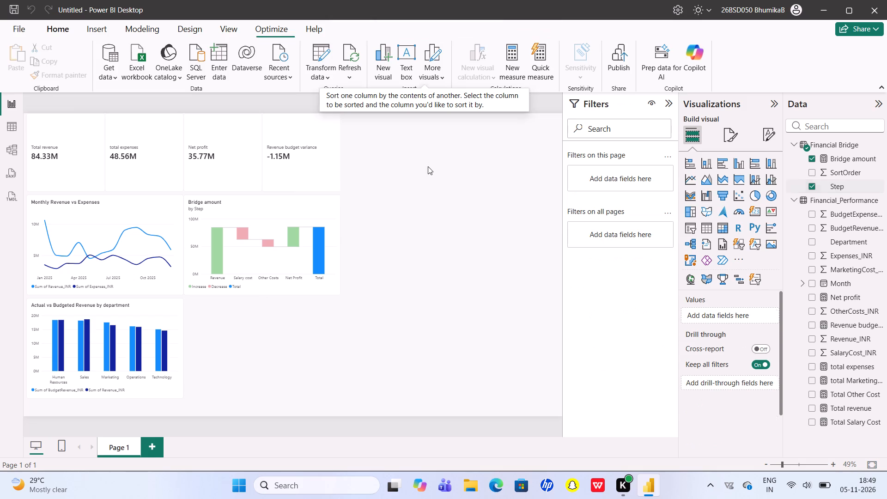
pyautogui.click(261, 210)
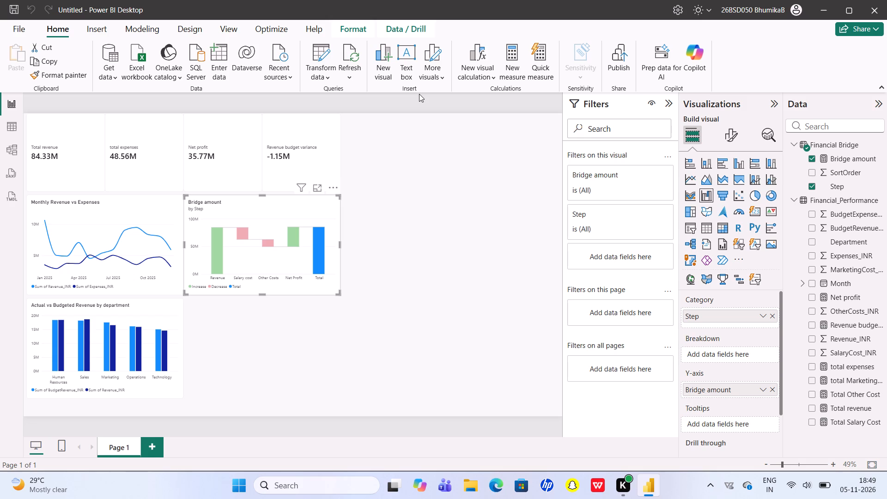
# Add a matrix visual to the report page as a new visual below the waterfall chart.
pyautogui.click(475, 186)
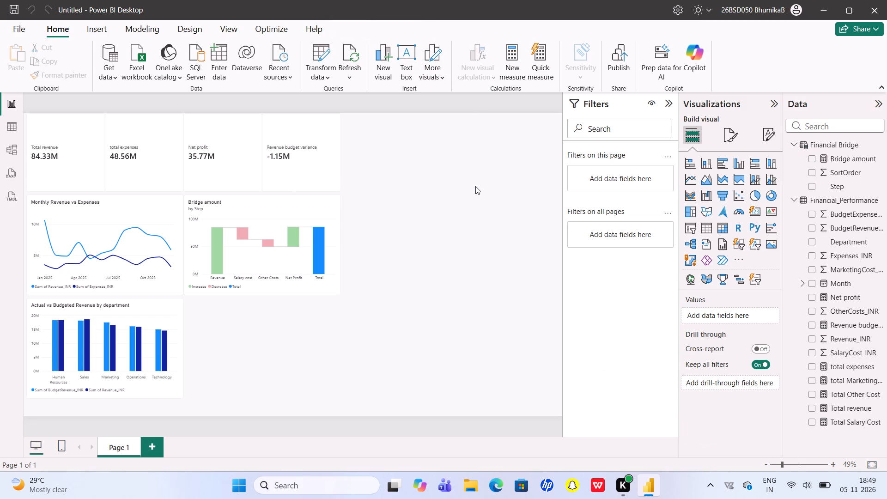
pyautogui.click(721, 233)
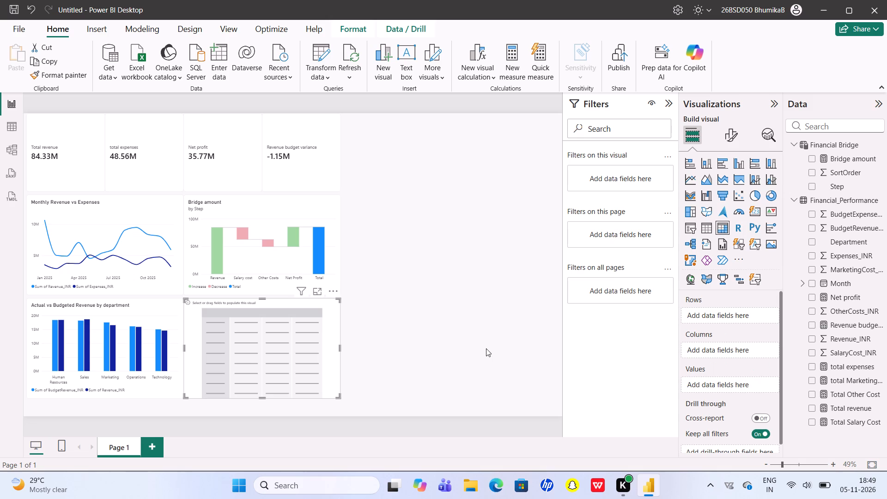
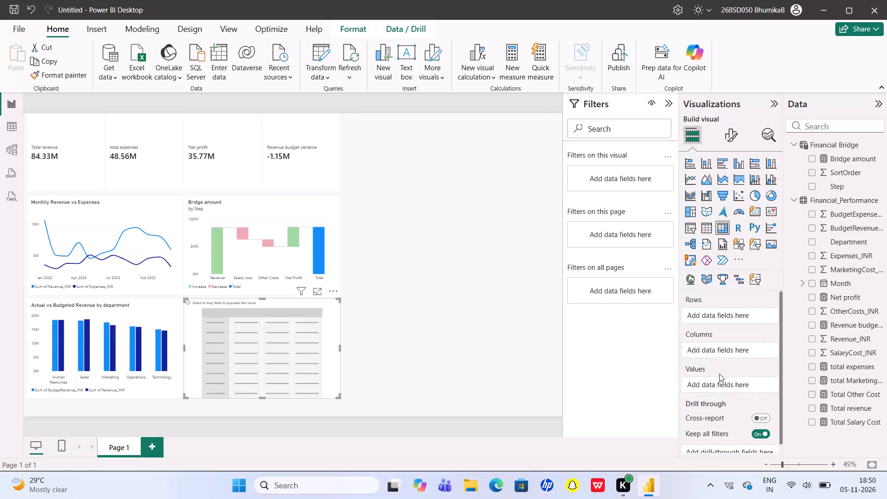
# Add the Department field from Financial_Performance to the rows of the new matrix.
pyautogui.click(814, 237)
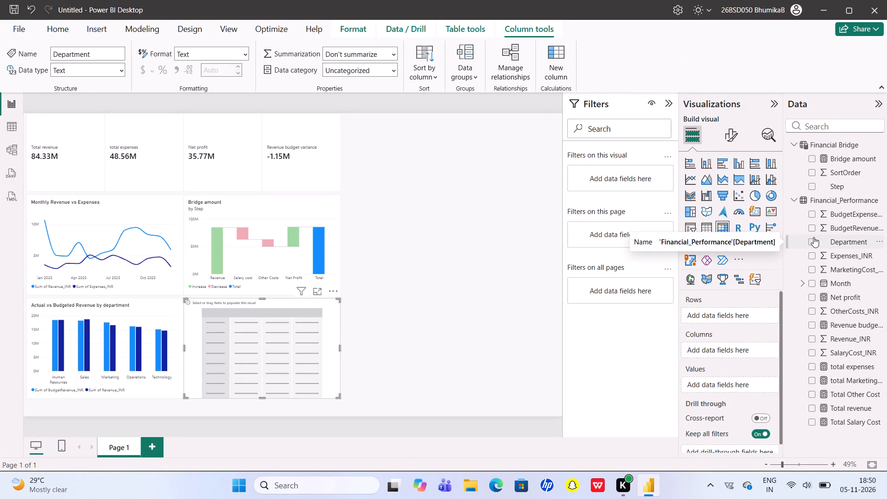
pyautogui.click(813, 241)
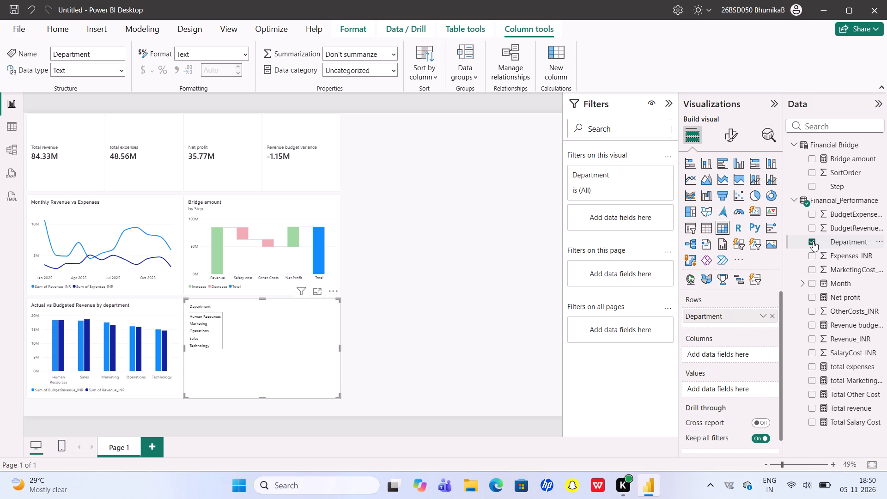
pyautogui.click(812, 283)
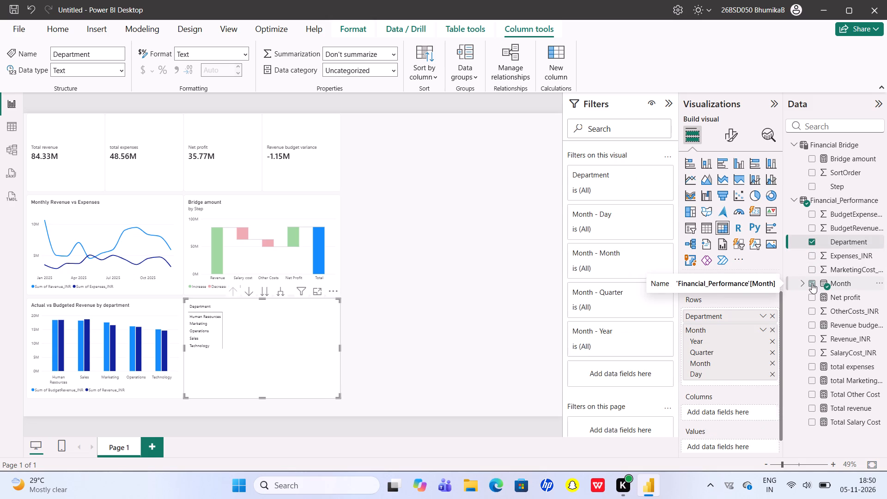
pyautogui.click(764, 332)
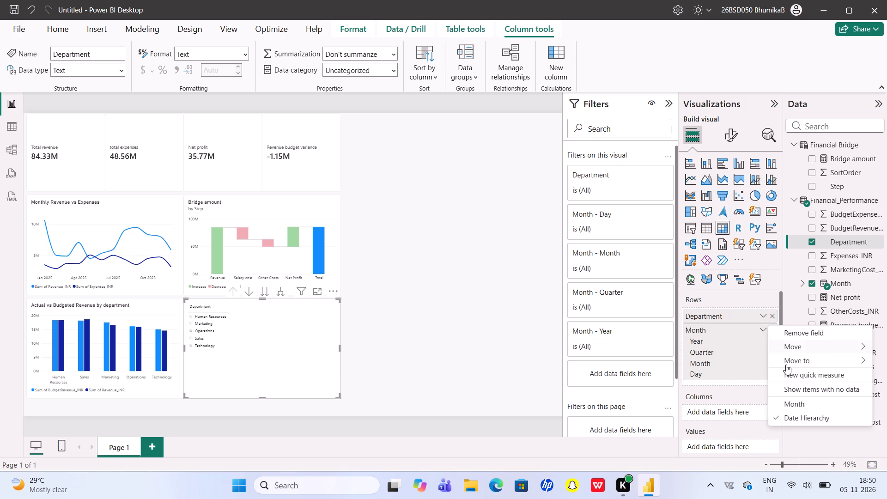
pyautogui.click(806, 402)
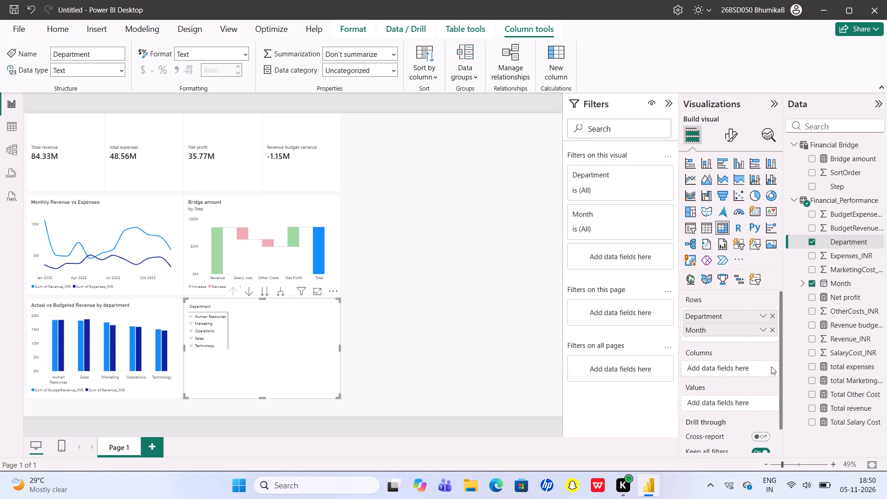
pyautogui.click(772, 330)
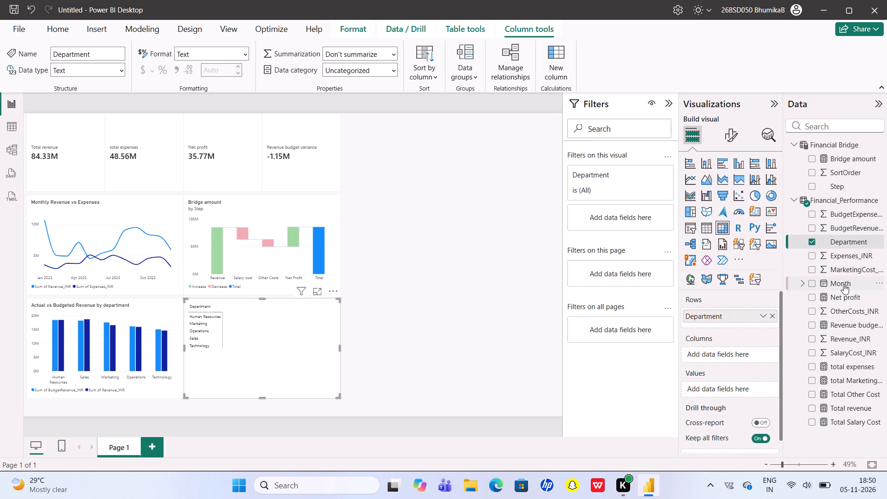
# Put Month in the matrix columns as the plain Month field instead of Date Hierarchy, with Revenue budget variance as the values.
pyautogui.moveTo(844, 284); pyautogui.dragTo(737, 411)
pyautogui.moveTo(737, 411); pyautogui.dragTo(741, 358)
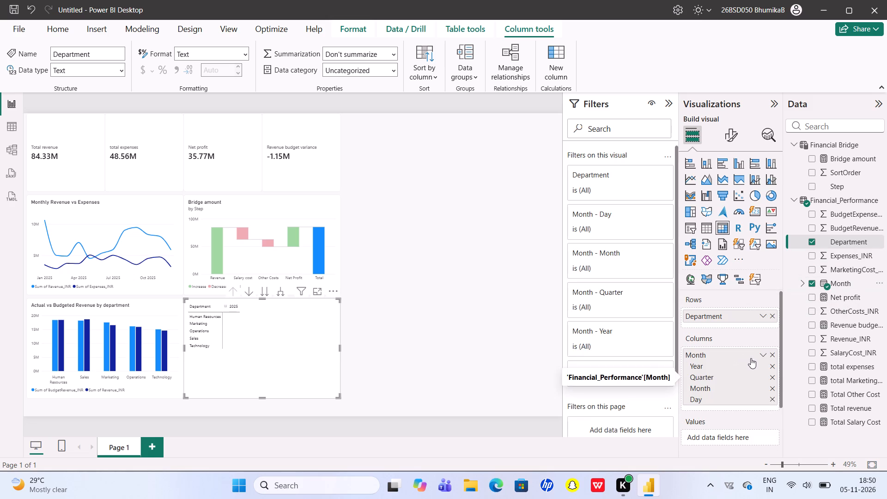
pyautogui.click(762, 355)
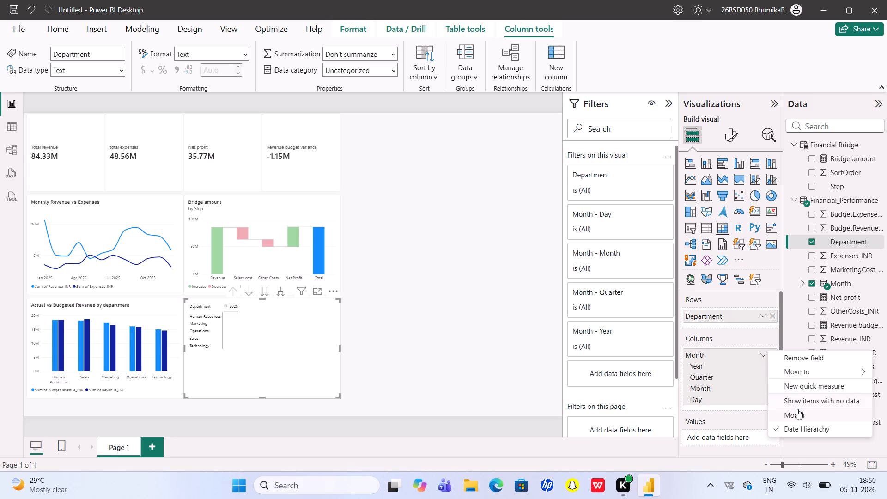
pyautogui.click(797, 409)
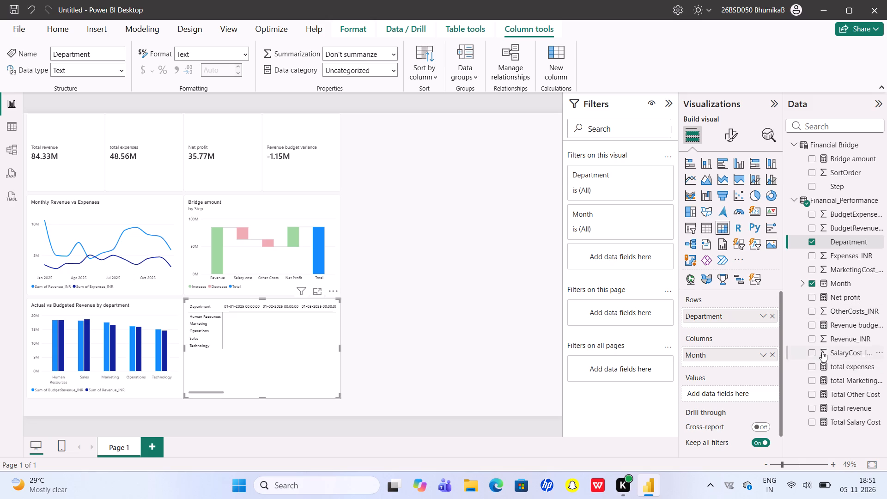
pyautogui.click(811, 325)
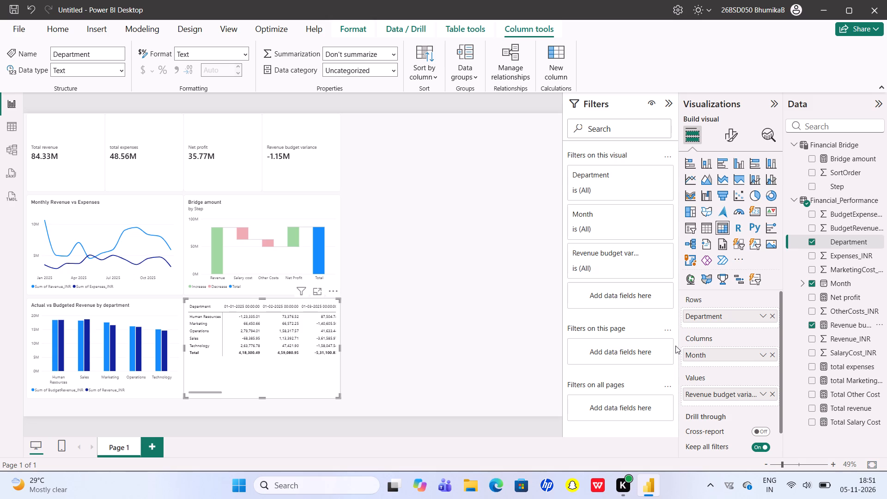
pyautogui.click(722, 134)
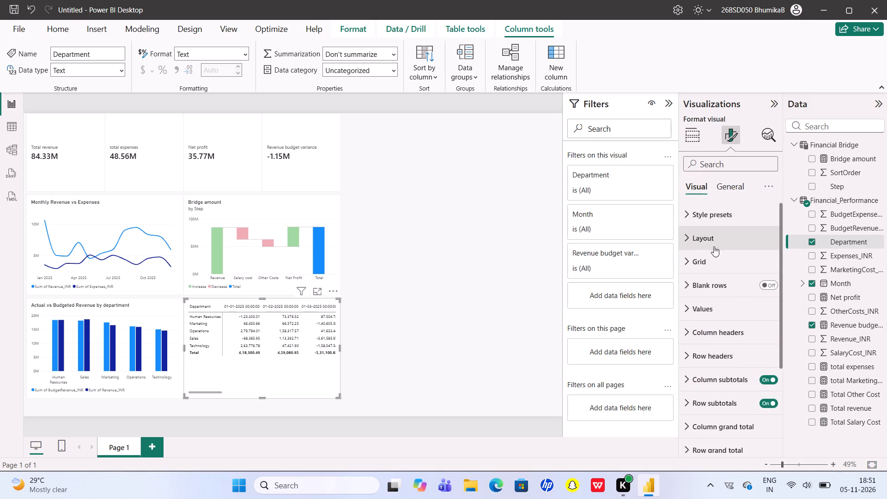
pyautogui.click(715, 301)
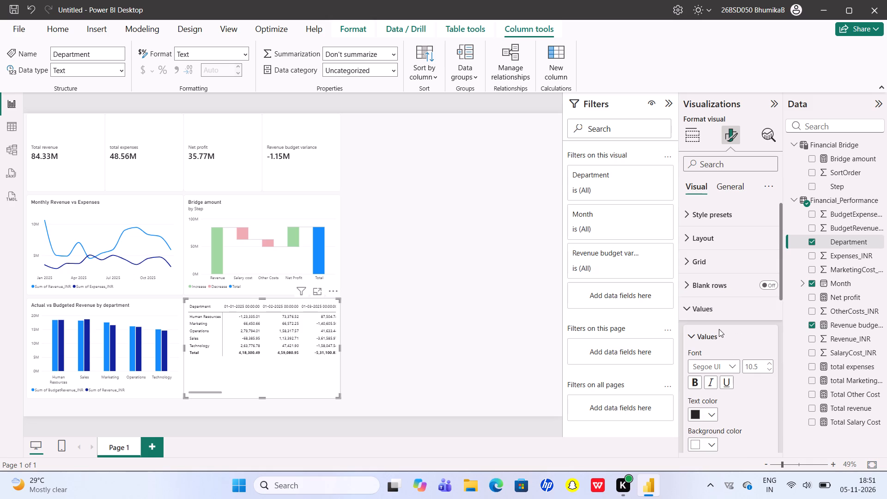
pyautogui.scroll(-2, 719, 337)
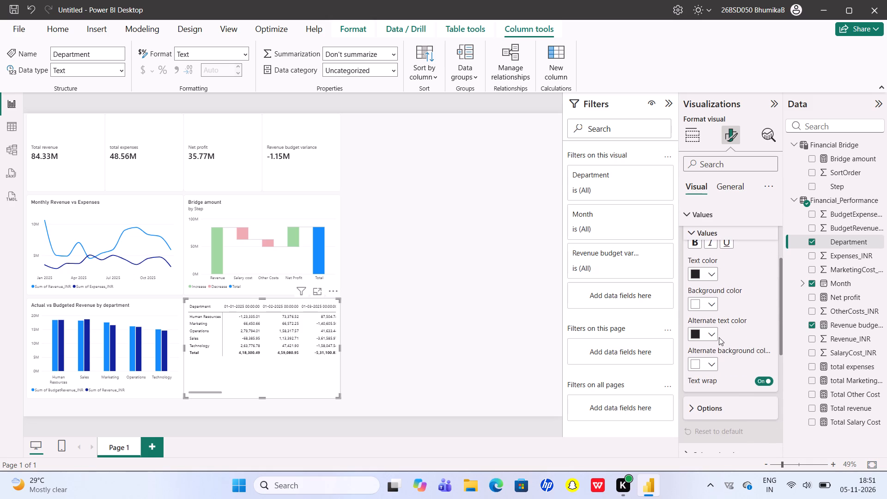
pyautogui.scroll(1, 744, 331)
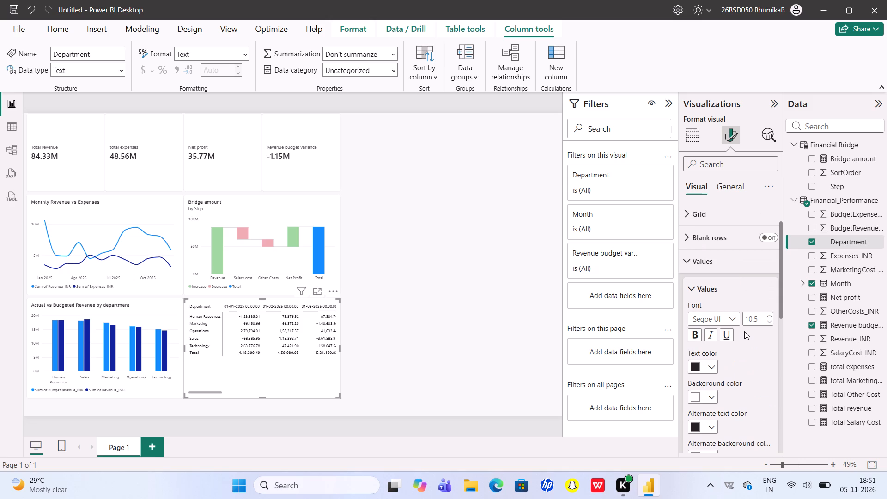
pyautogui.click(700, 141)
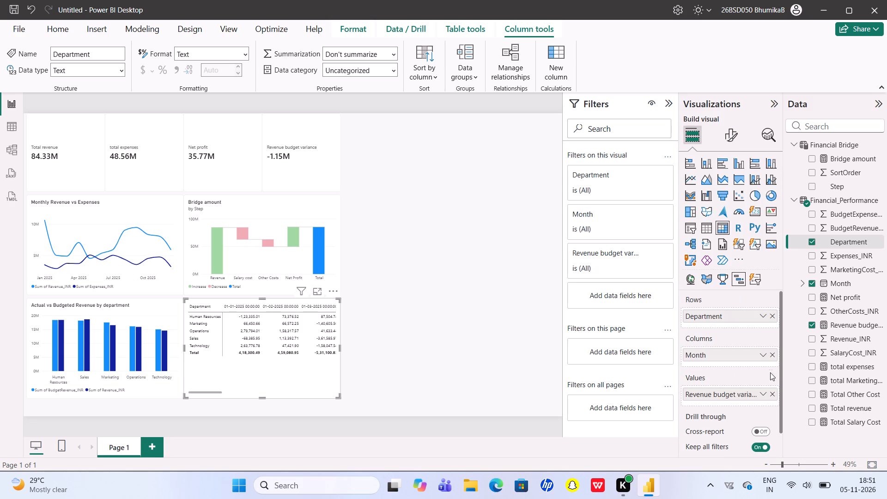
# Apply gradient background color conditional formatting to the matrix's Revenue budget variance values, keeping the default lowest-to-highest colors.
pyautogui.click(764, 393)
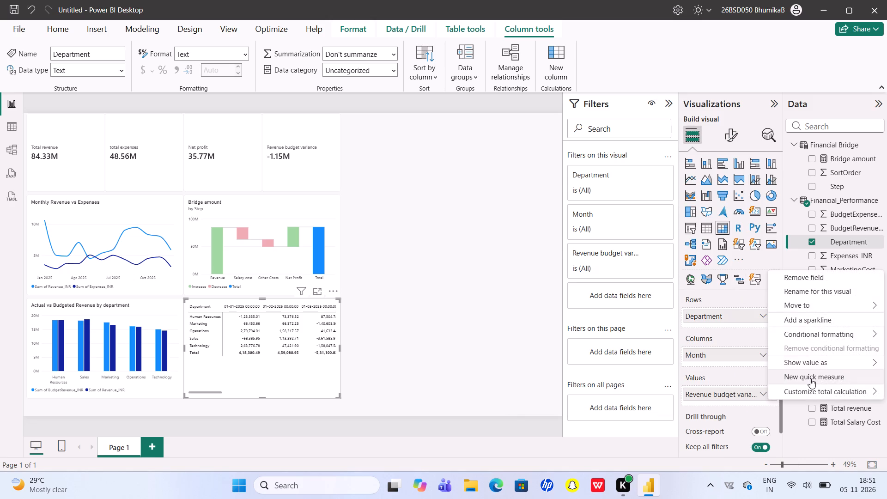
pyautogui.click(803, 335)
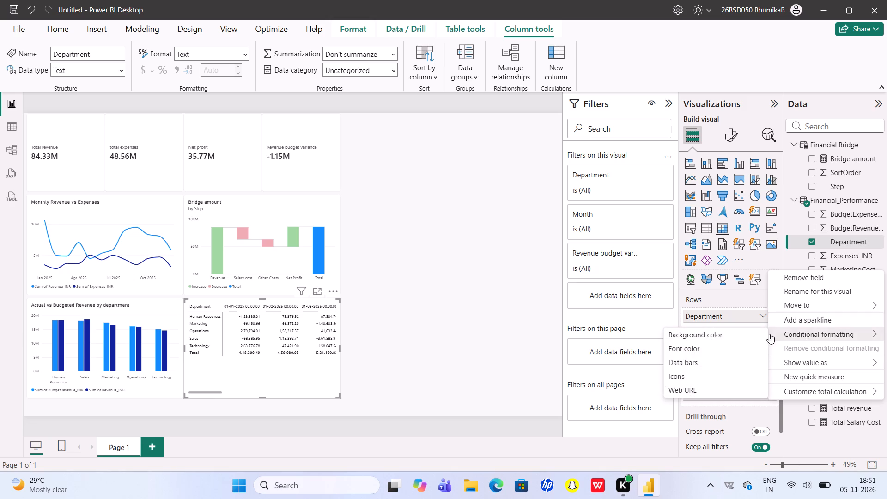
pyautogui.click(722, 330)
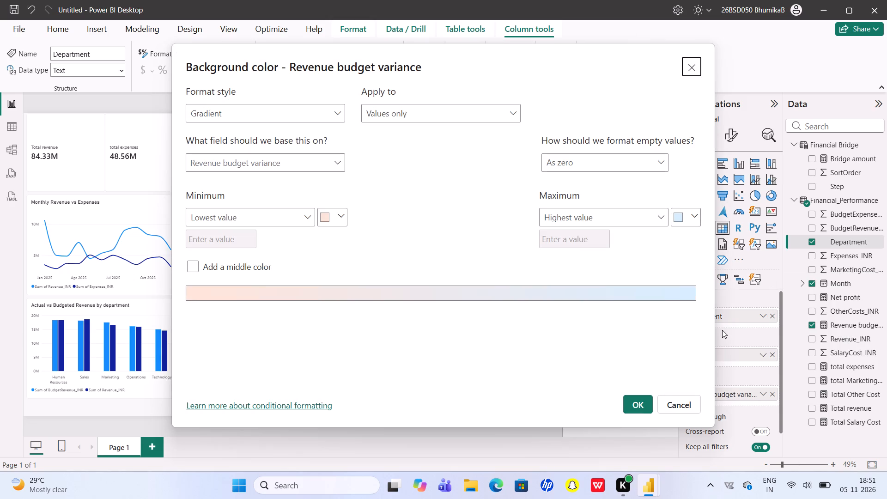
pyautogui.click(632, 410)
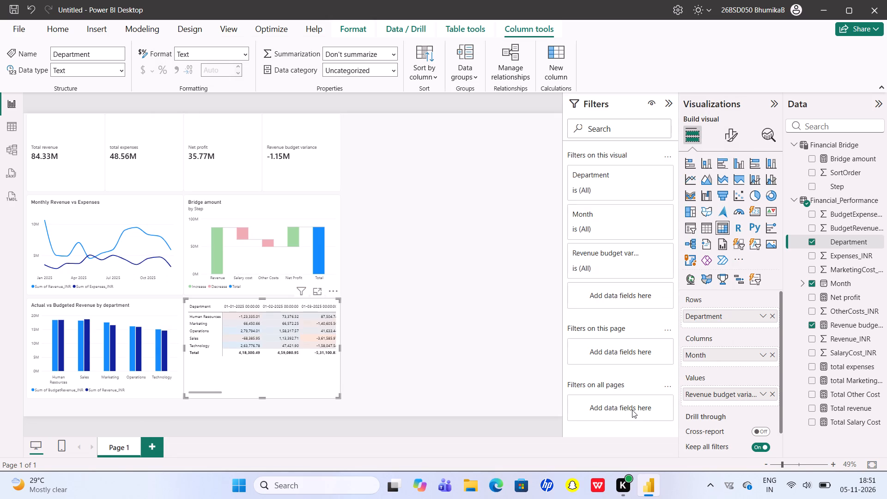
# Change the maximum color of the Revenue budget variance background gradient to pink #ec8fca, Theme color 5, 40% lighter.
pyautogui.click(763, 396)
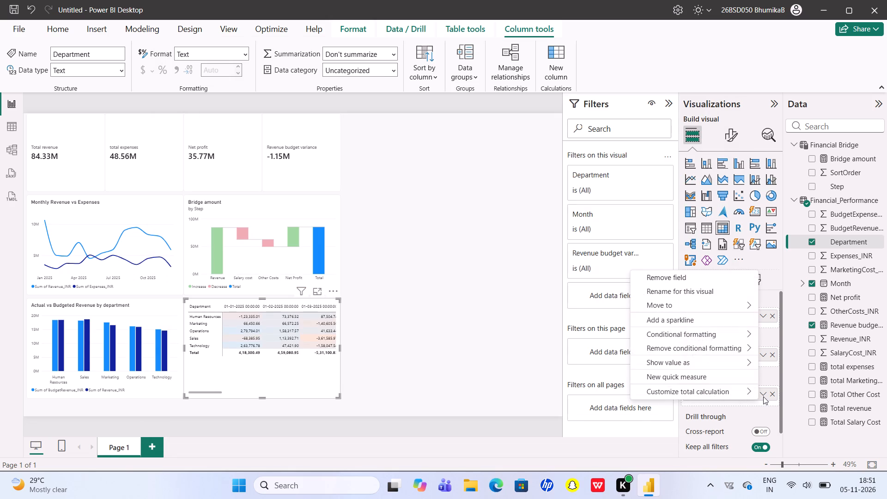
pyautogui.click(708, 336)
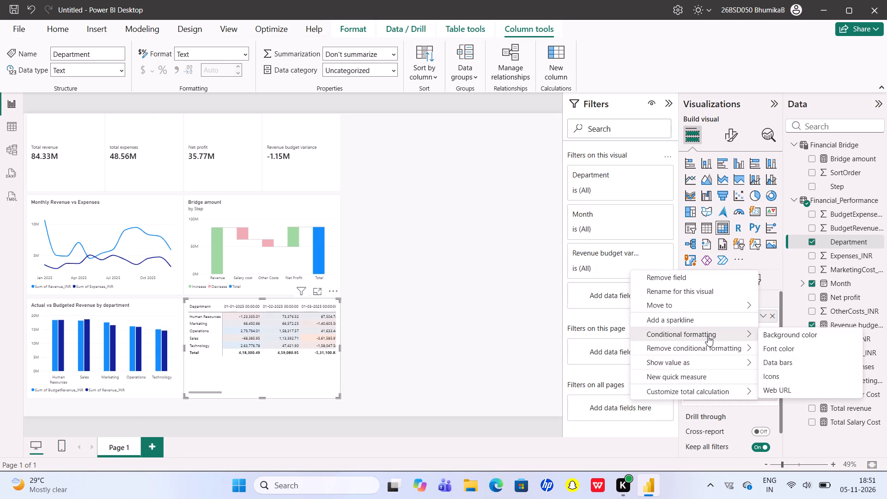
pyautogui.click(781, 330)
pyautogui.click(665, 217)
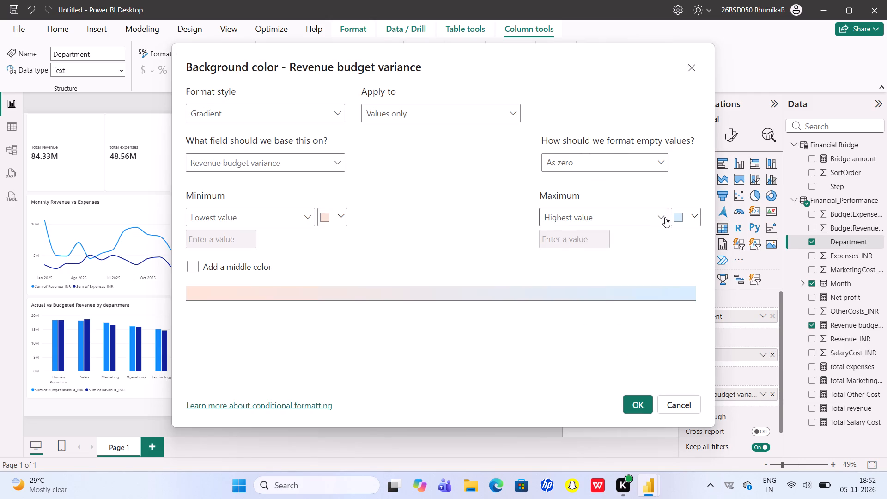
pyautogui.click(638, 237)
pyautogui.click(687, 215)
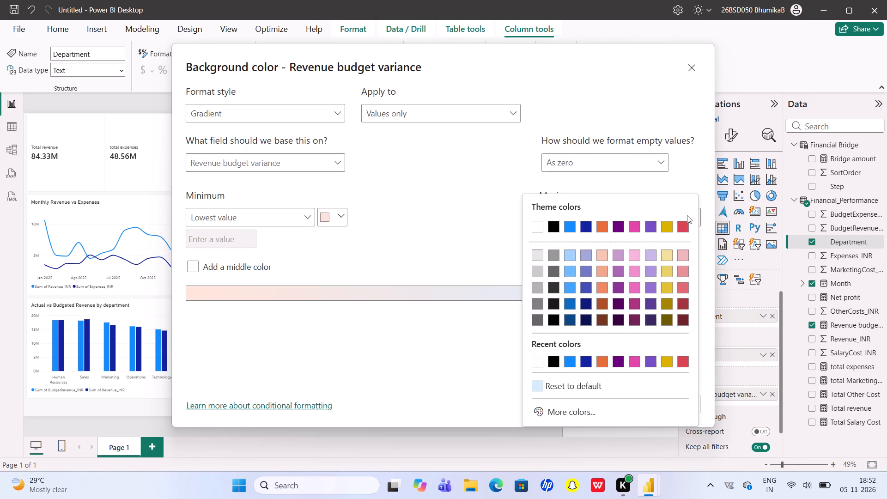
pyautogui.click(632, 268)
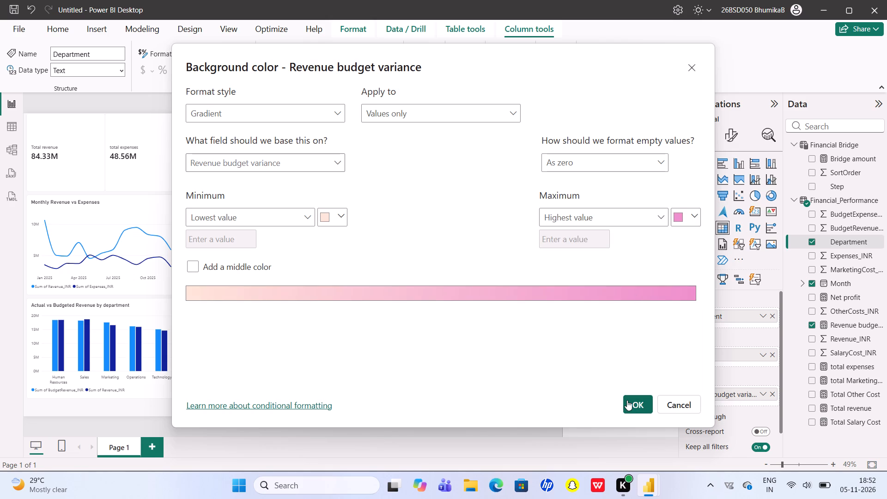
pyautogui.click(639, 407)
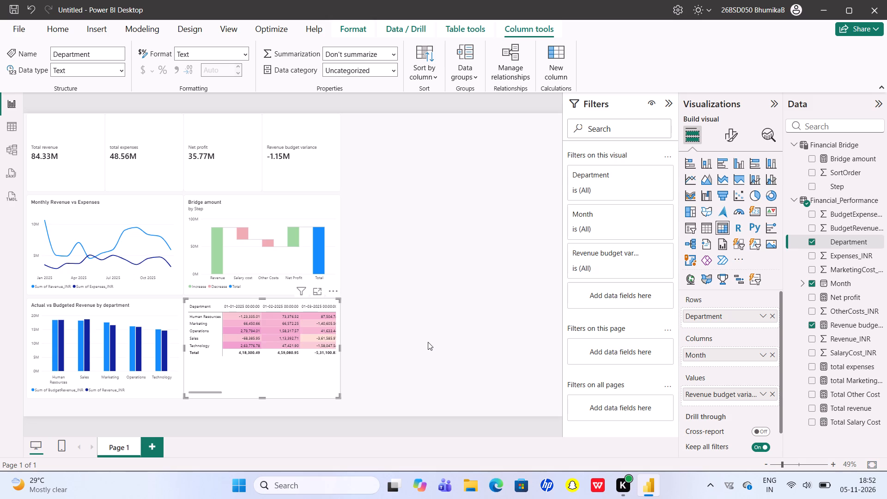
# Turn on the title for the department-by-month variance matrix and expand its title settings.
pyautogui.click(733, 128)
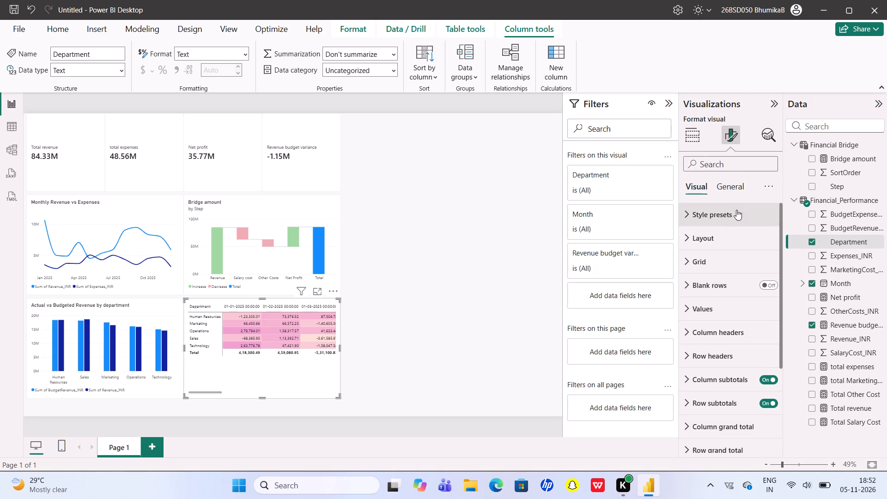
pyautogui.click(735, 189)
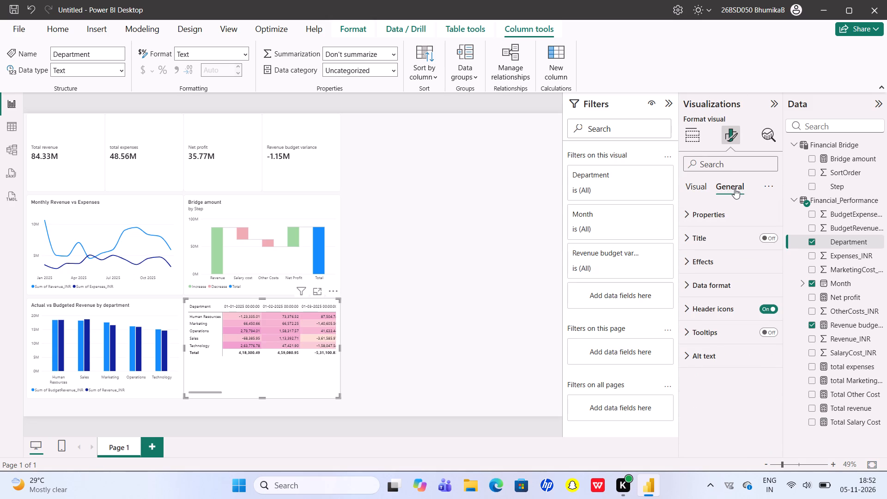
pyautogui.click(772, 237)
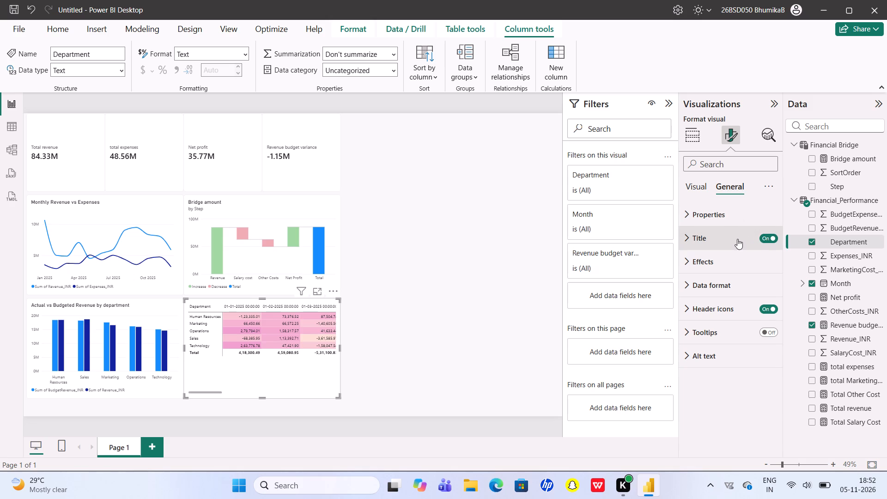
pyautogui.click(737, 239)
# Set the matrix's title text to "Monthly revenue Budget Variance by Department".
pyautogui.click(725, 303)
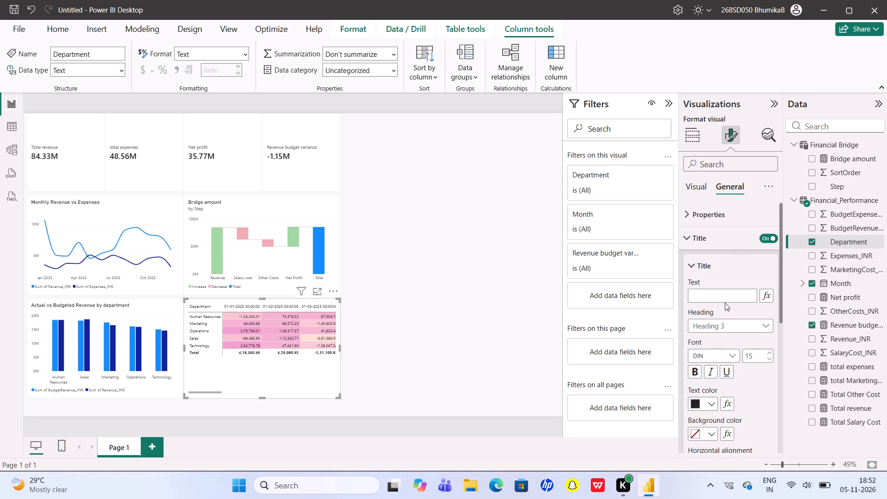
pyautogui.write('Monthly revenue')
pyautogui.press('space')
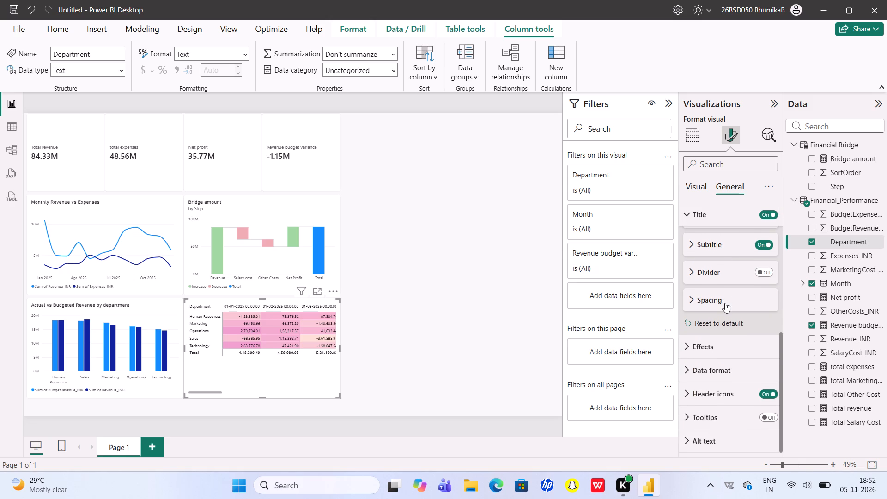
pyautogui.scroll(3, 725, 303)
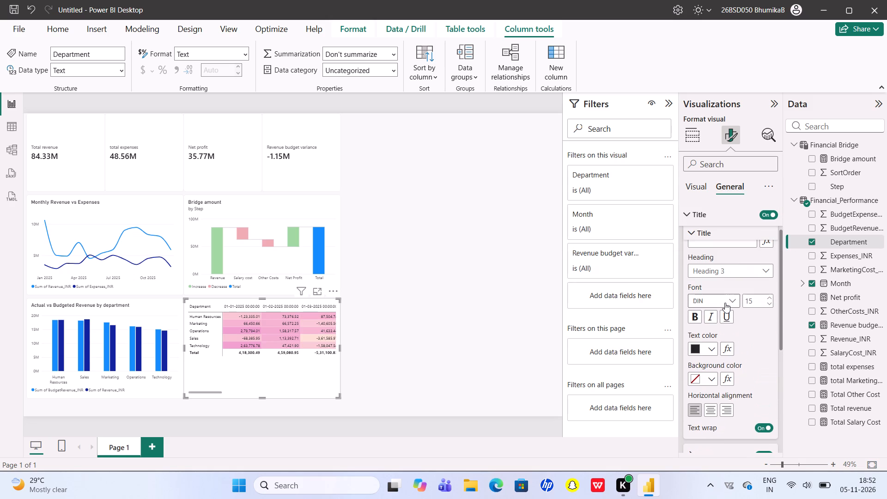
pyautogui.click(737, 244)
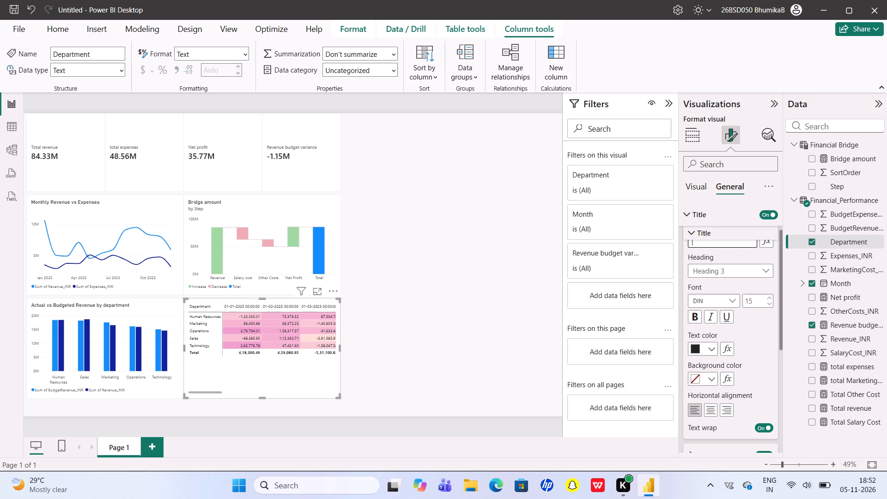
pyautogui.write('Monthly revneu')
pyautogui.press('space')
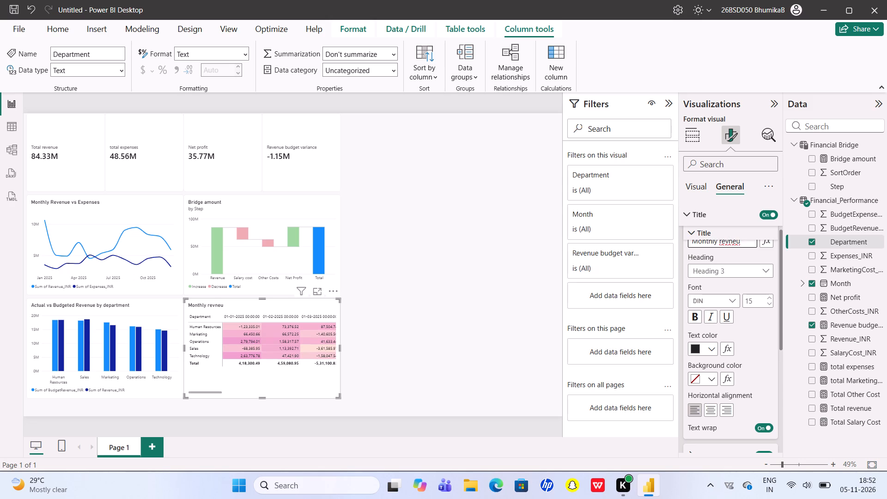
pyautogui.press('BackSpace')
pyautogui.press('BackSpace')
pyautogui.press('BackSpace')
pyautogui.press('BackSpace')
pyautogui.press('BackSpace')
pyautogui.press('BackSpace')
pyautogui.press('BackSpace')
pyautogui.write('re')
pyautogui.press('v')
pyautogui.press('n')
pyautogui.write('ue')
pyautogui.press('space')
pyautogui.press('BackSpace')
pyautogui.press('BackSpace')
pyautogui.press('BackSpace')
pyautogui.press('BackSpace')
pyautogui.write('enue')
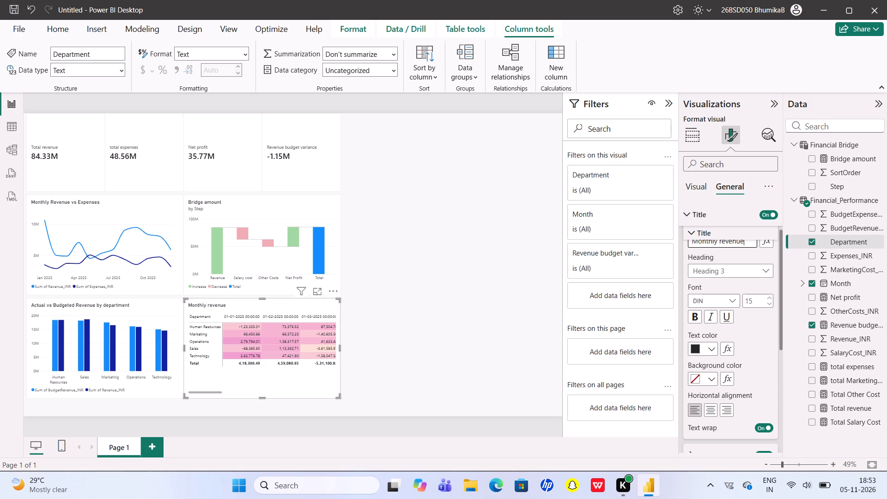
pyautogui.press('space')
pyautogui.write('Budget')
pyautogui.press('space')
pyautogui.write('vari')
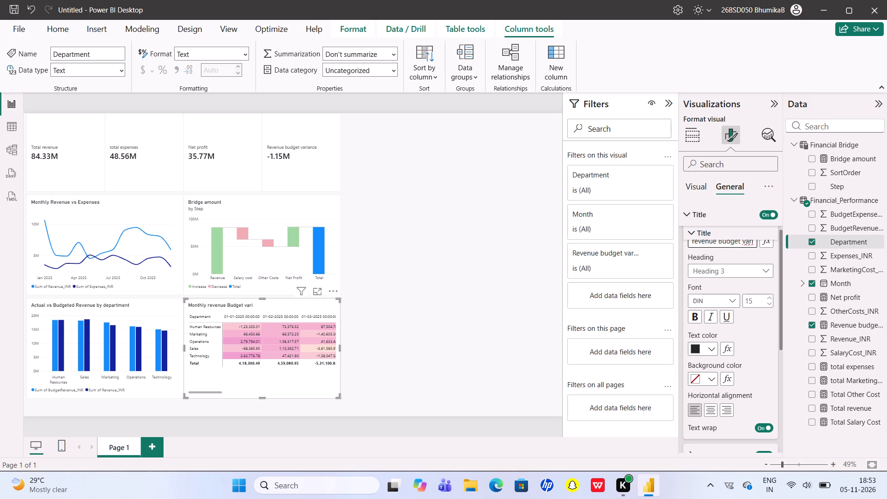
pyautogui.press('a')
pyautogui.press('BackSpace')
pyautogui.press('BackSpace')
pyautogui.press('BackSpace')
pyautogui.press('BackSpace')
pyautogui.press('BackSpace')
pyautogui.press('BackSpace')
pyautogui.press('space')
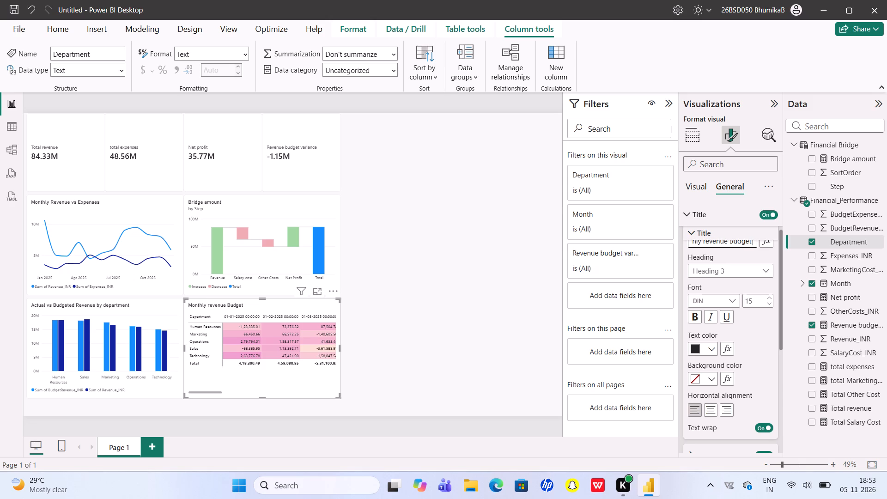
pyautogui.hotkey('shift', 'v')
pyautogui.write('ar')
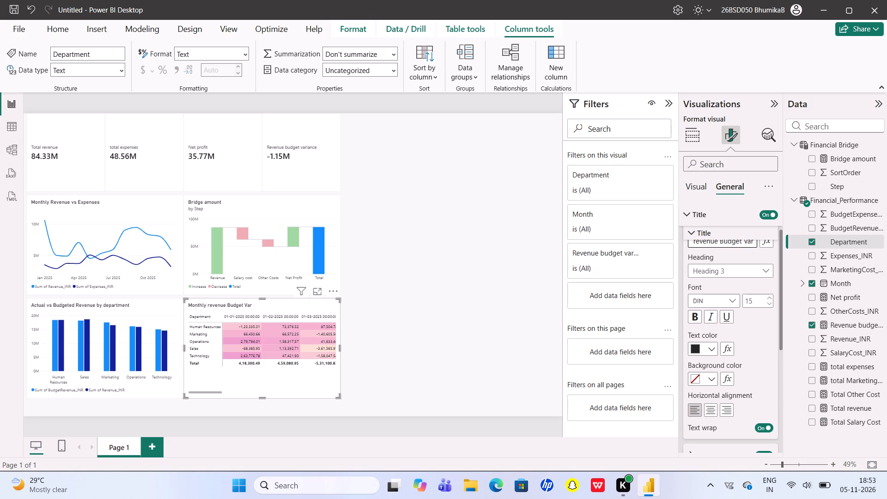
pyautogui.press('i')
pyautogui.write('ance')
pyautogui.press('space')
pyautogui.press('b')
pyautogui.press('y')
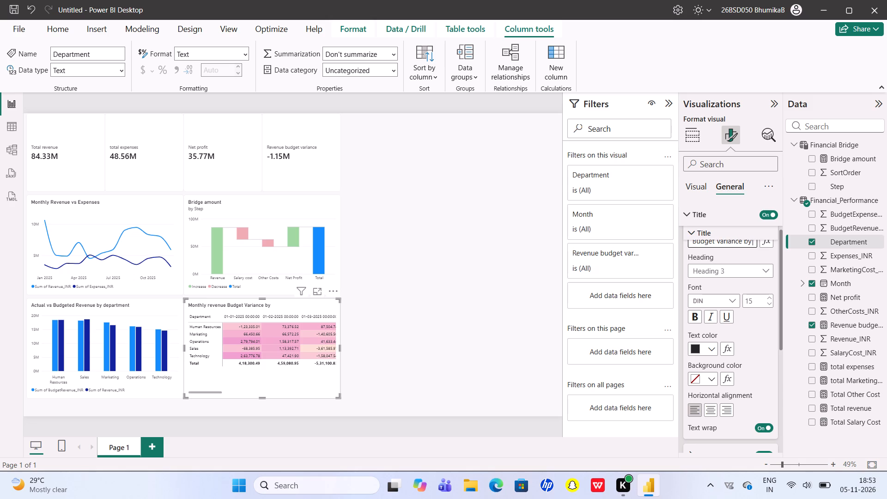
pyautogui.press('space')
pyautogui.write('Deta')
pyautogui.press('BackSpace')
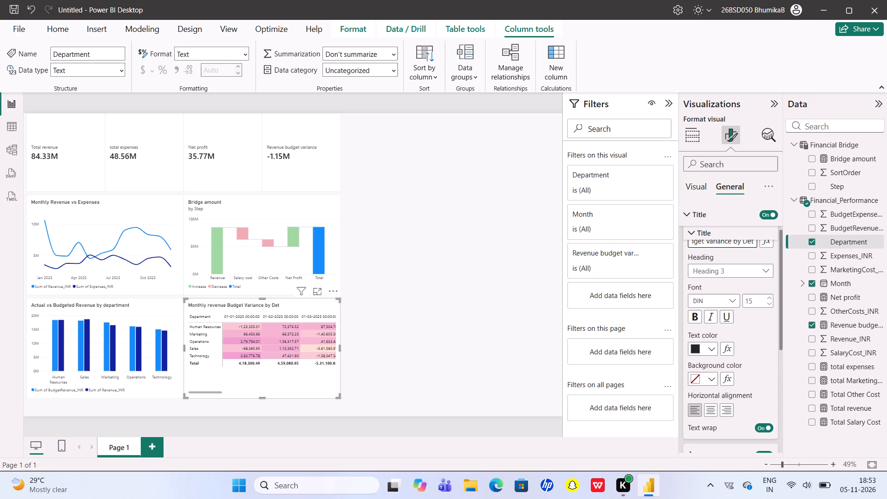
pyautogui.press('BackSpace')
pyautogui.write('partment')
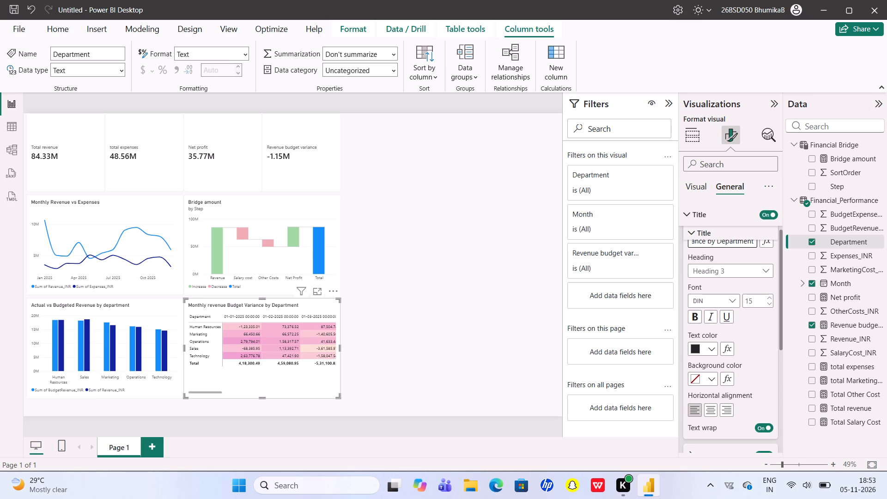
pyautogui.click(699, 189)
# Add a new slicer to the page, separate from the matrix, using the Month field from Financial_Performance.
pyautogui.click(495, 325)
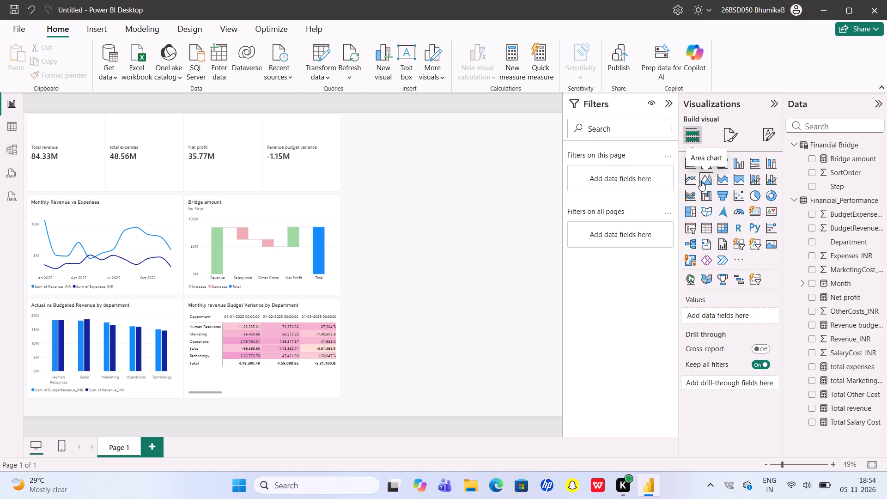
pyautogui.click(689, 225)
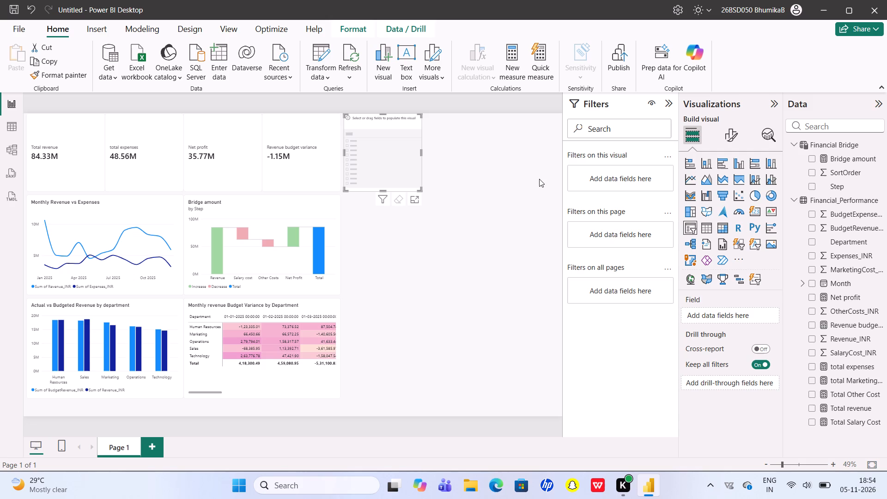
pyautogui.click(813, 286)
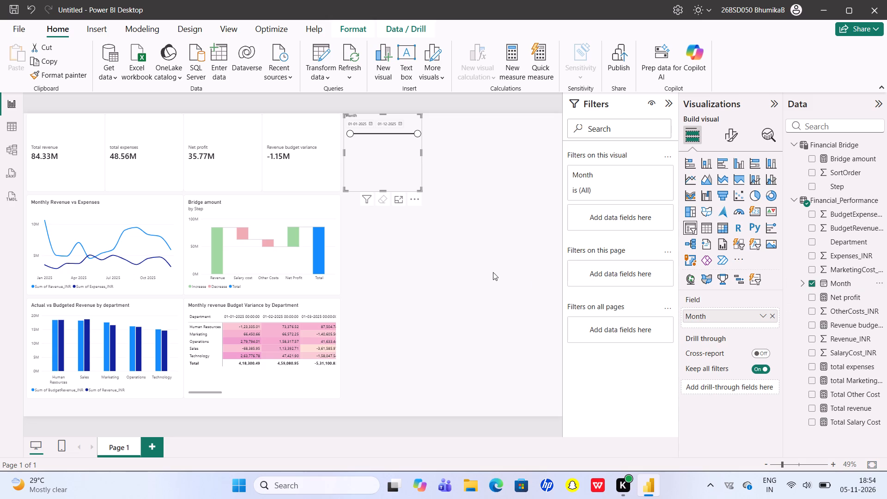
# Switch the slicer's Month field to Date Hierarchy and back to the plain Month field.
pyautogui.click(760, 314)
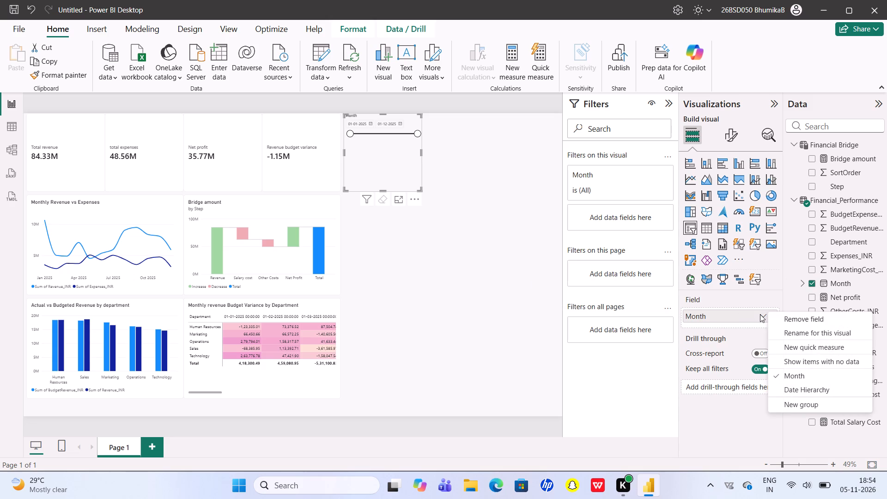
pyautogui.click(794, 385)
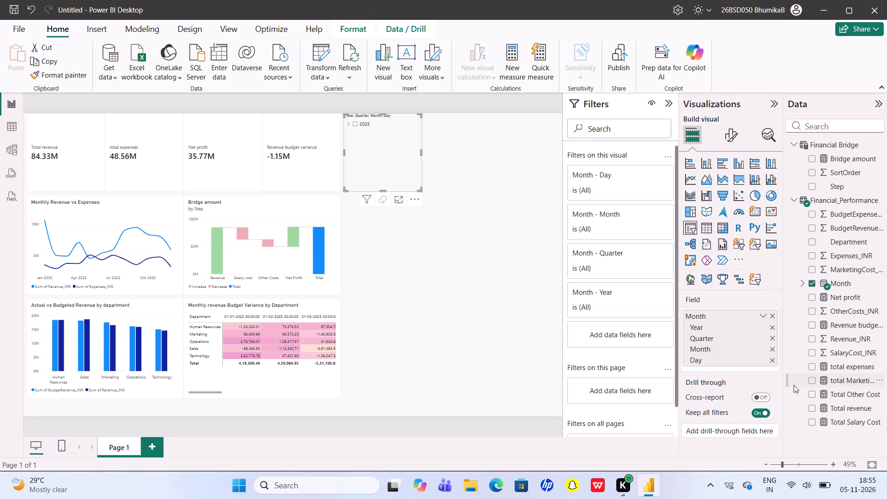
pyautogui.click(766, 314)
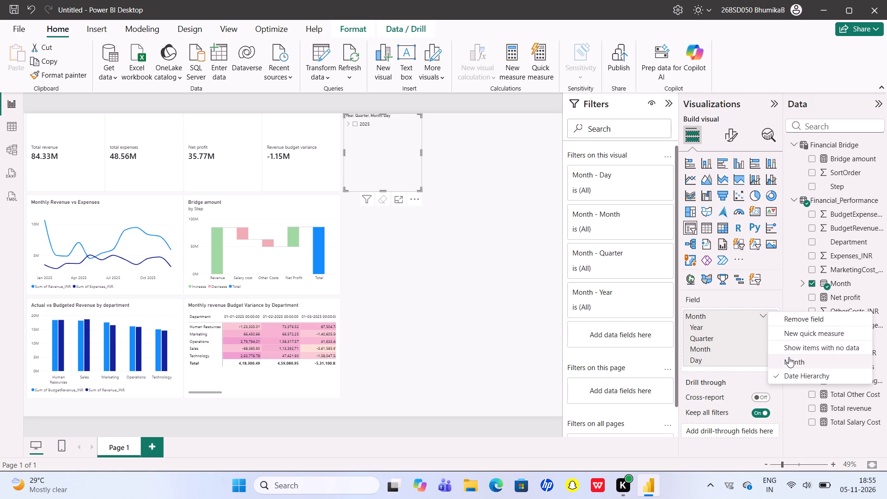
pyautogui.click(789, 357)
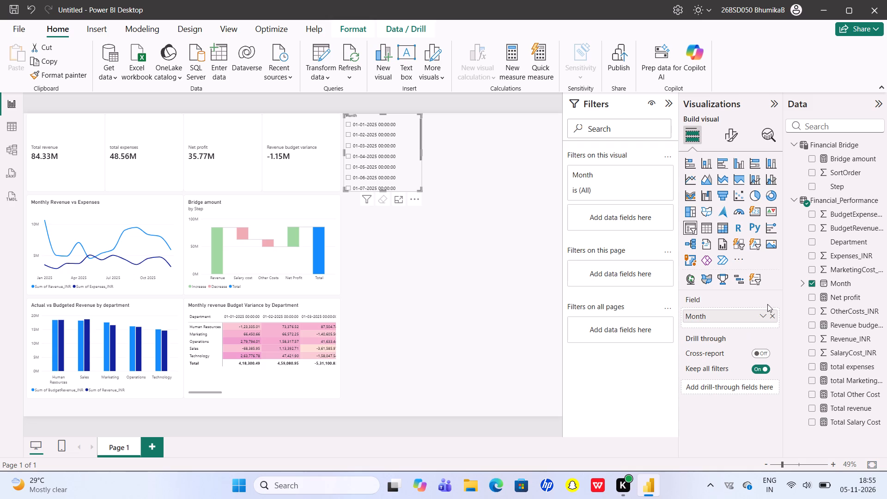
# Add a second slicer to the page, placed beside the Month slicer and shrunk to match its height.
pyautogui.click(412, 339)
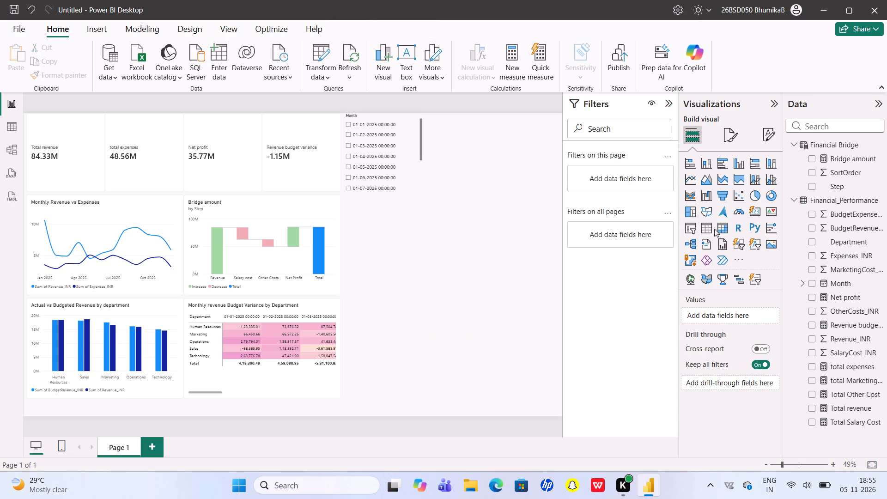
pyautogui.click(693, 226)
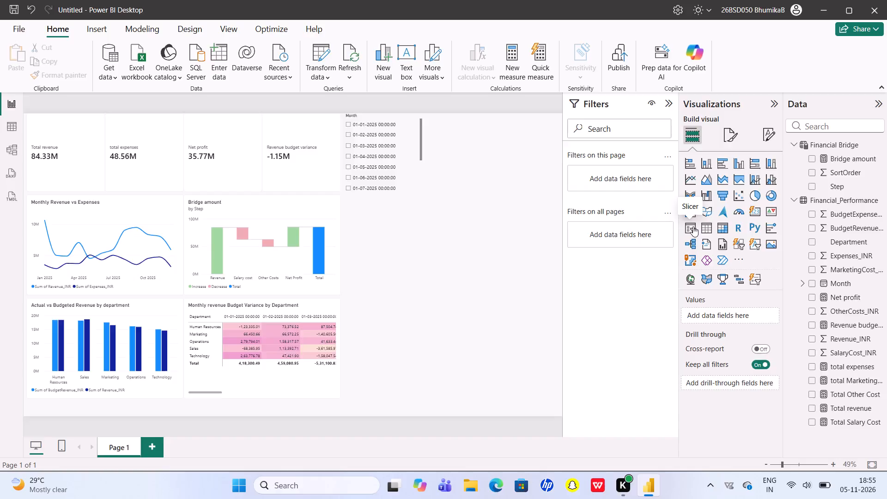
pyautogui.moveTo(413, 249); pyautogui.dragTo(476, 237)
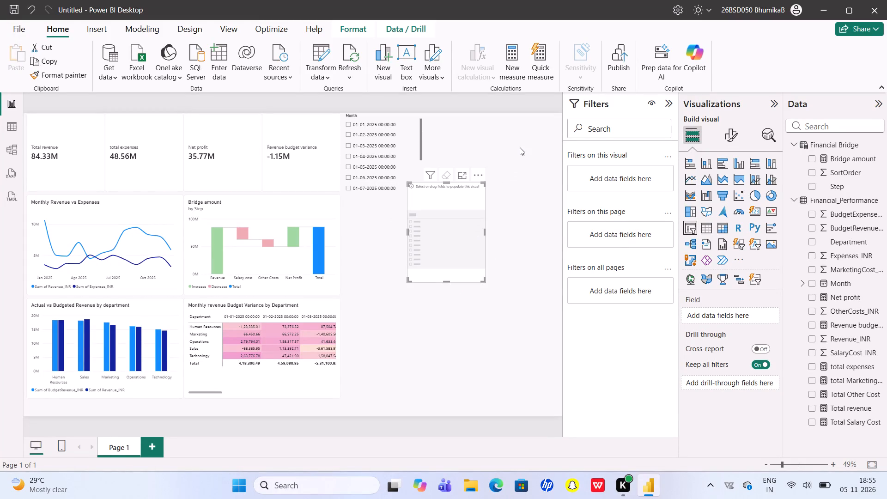
pyautogui.moveTo(467, 222); pyautogui.dragTo(485, 155, button='right')
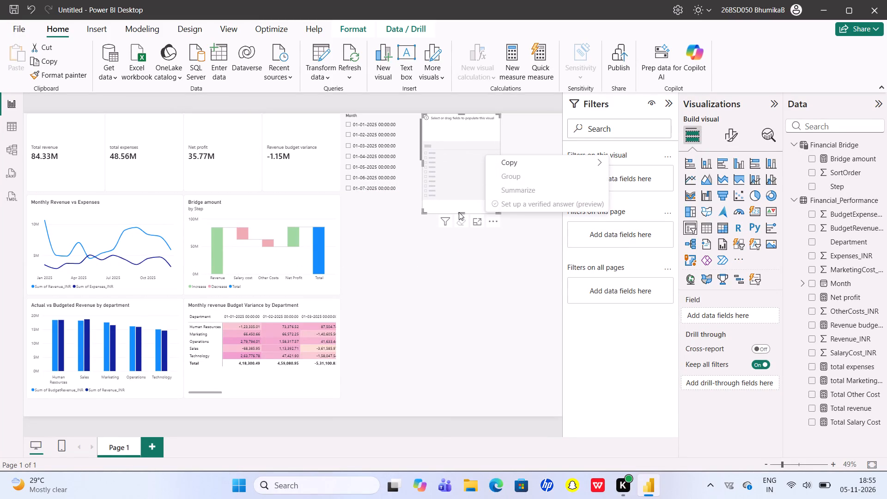
pyautogui.moveTo(459, 212); pyautogui.dragTo(462, 192, button='right')
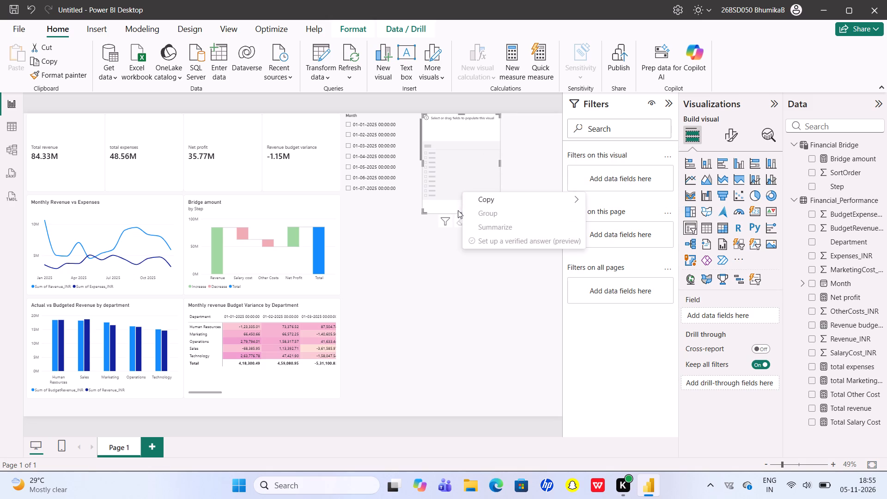
pyautogui.moveTo(457, 212); pyautogui.dragTo(456, 193, button='right')
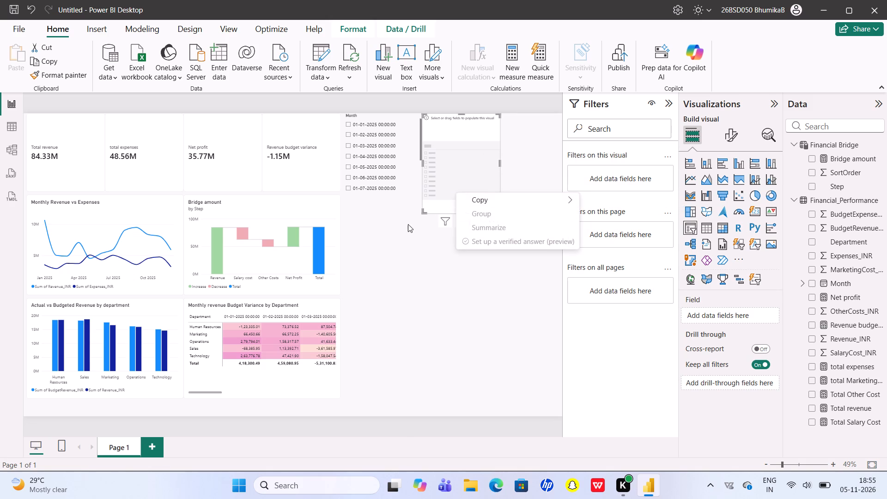
pyautogui.moveTo(420, 211); pyautogui.dragTo(428, 191, button='right')
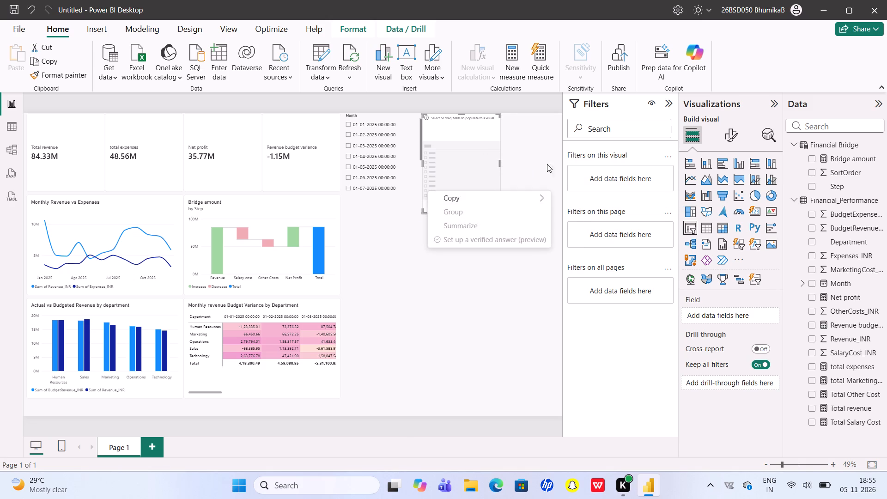
pyautogui.click(553, 163)
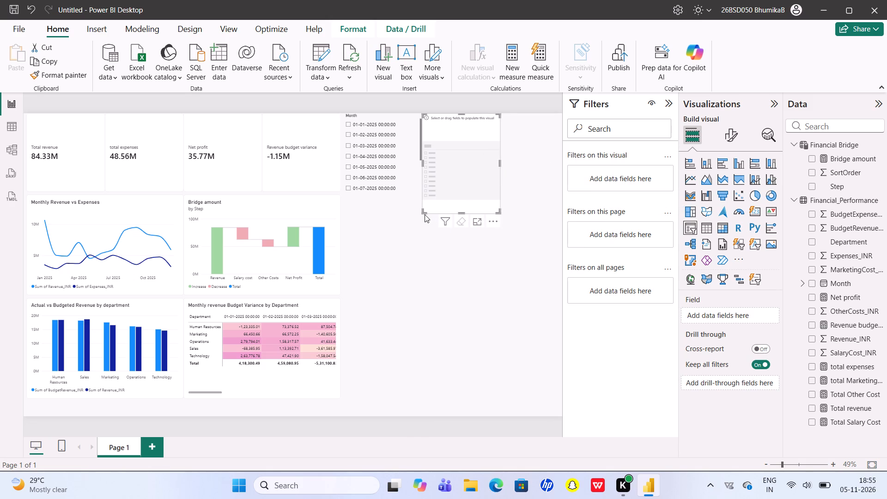
pyautogui.moveTo(423, 213); pyautogui.dragTo(433, 189, button='right')
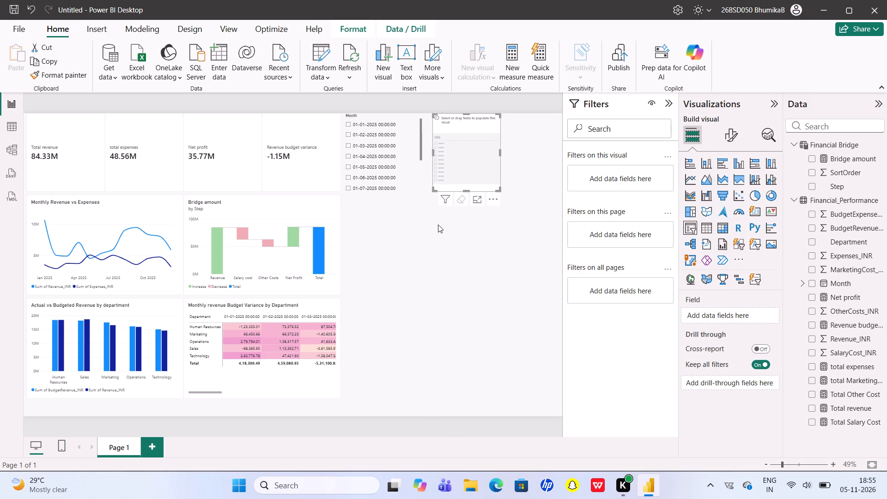
pyautogui.click(438, 225)
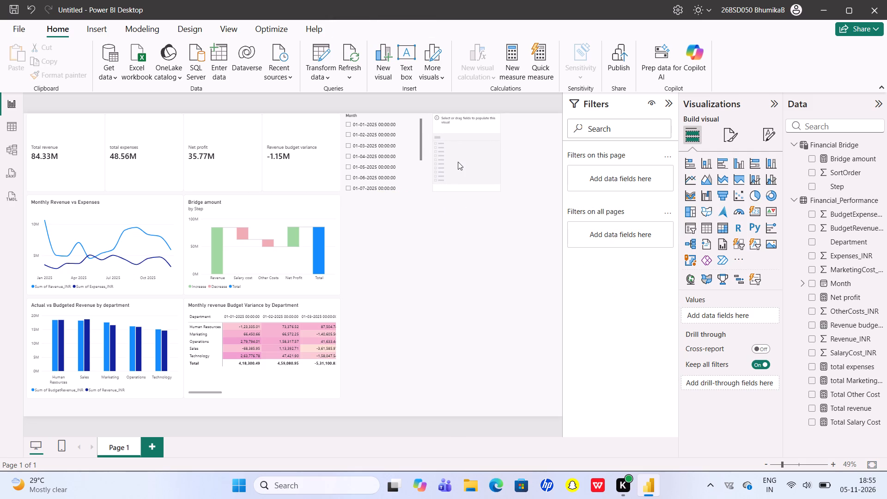
# Assign the Department field from Financial_Performance to the new empty slicer.
pyautogui.click(458, 162)
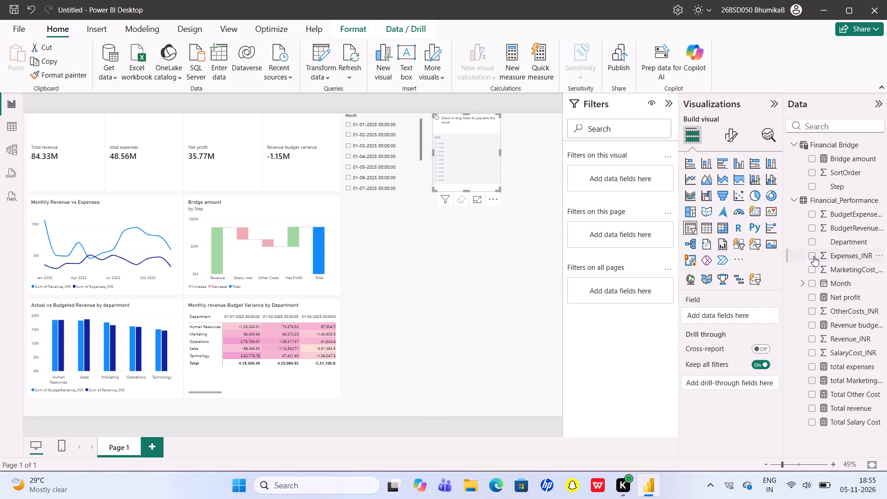
pyautogui.click(810, 241)
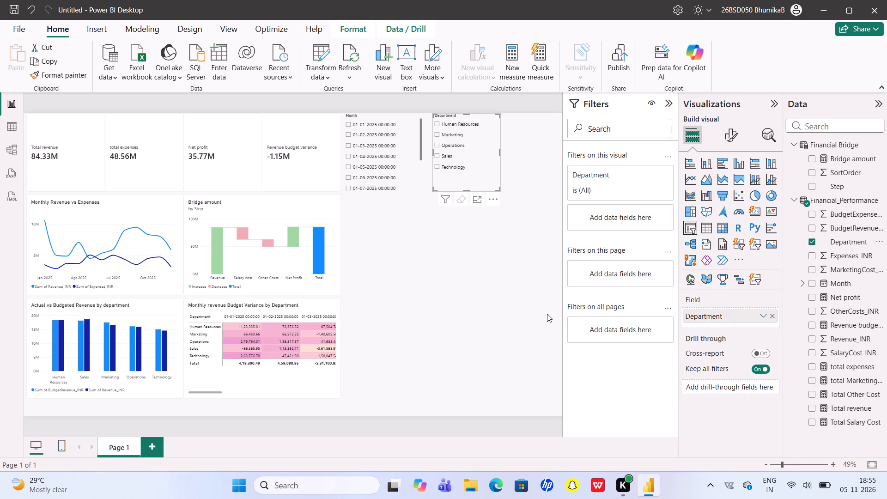
pyautogui.click(547, 314)
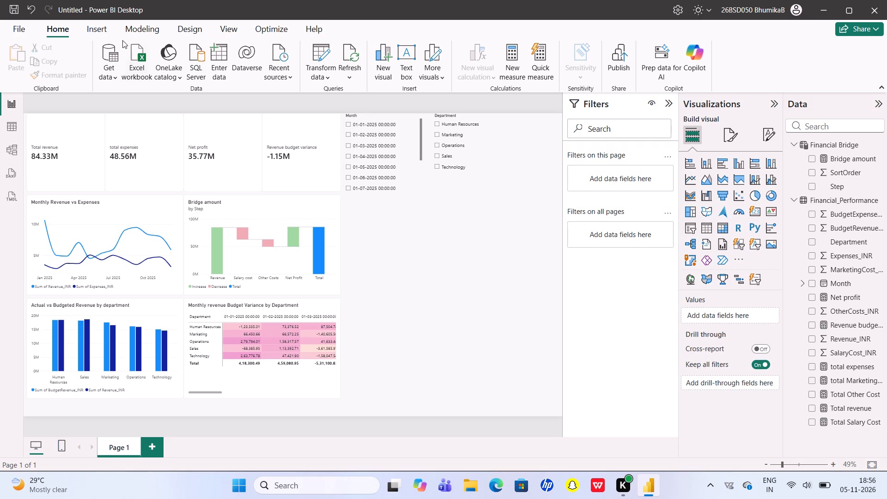
# Insert a page navigator on the dashboard page.
pyautogui.click(100, 30)
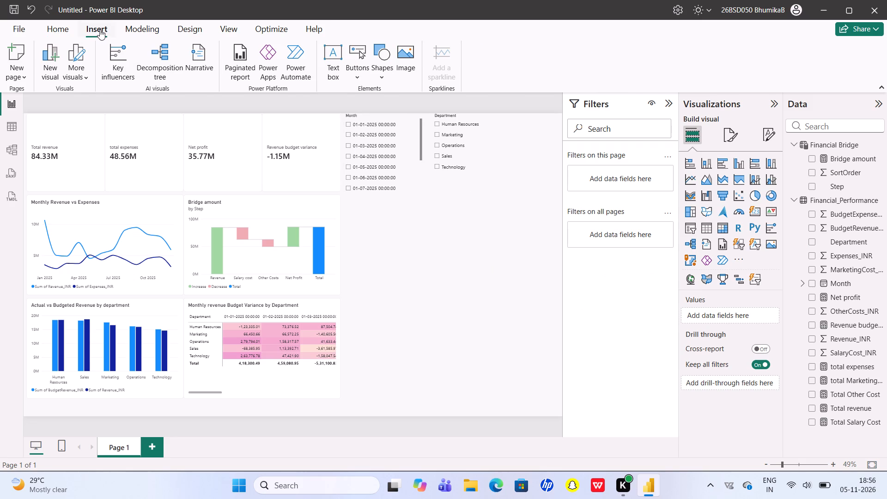
pyautogui.click(359, 73)
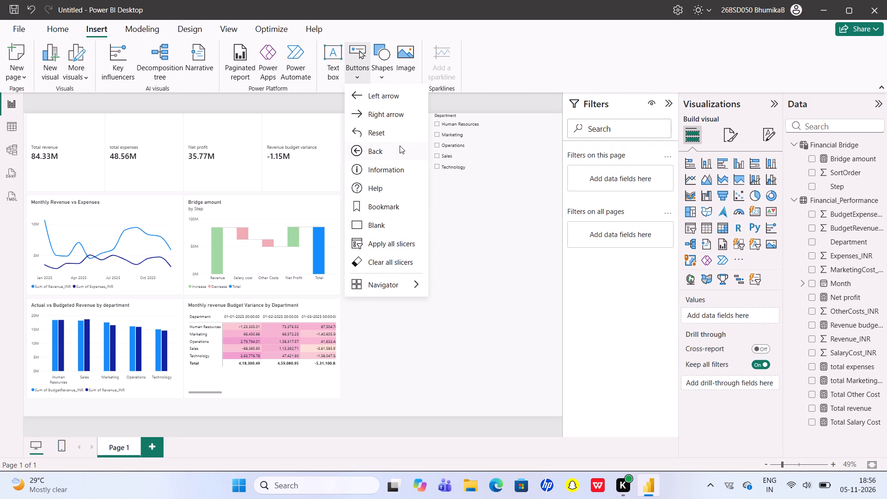
pyautogui.click(385, 285)
pyautogui.click(447, 286)
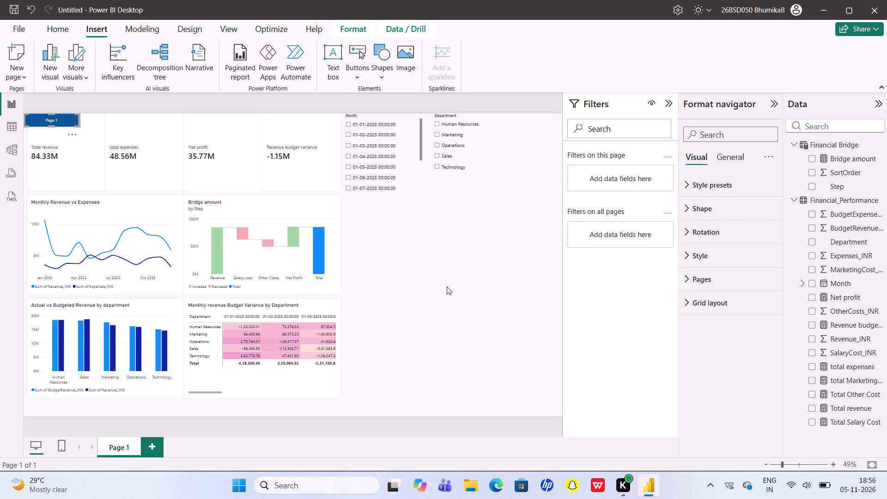
# Add a second page to the report and keep it.
pyautogui.click(145, 447)
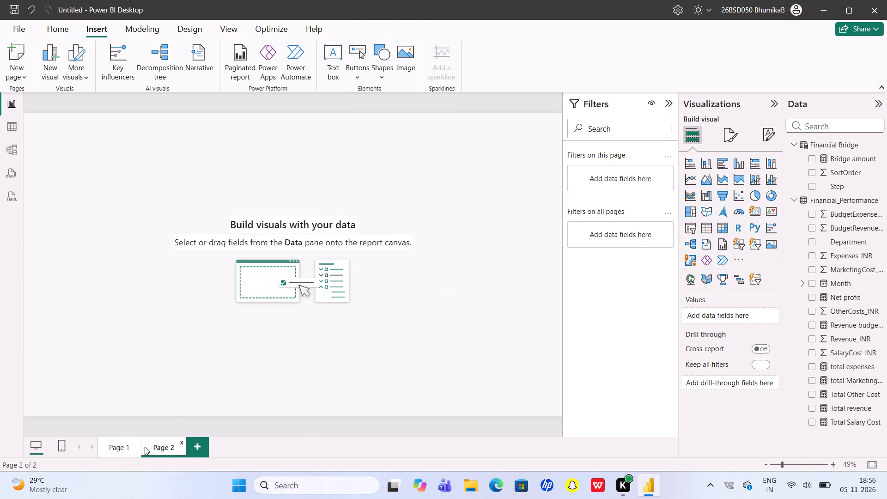
pyautogui.click(172, 446)
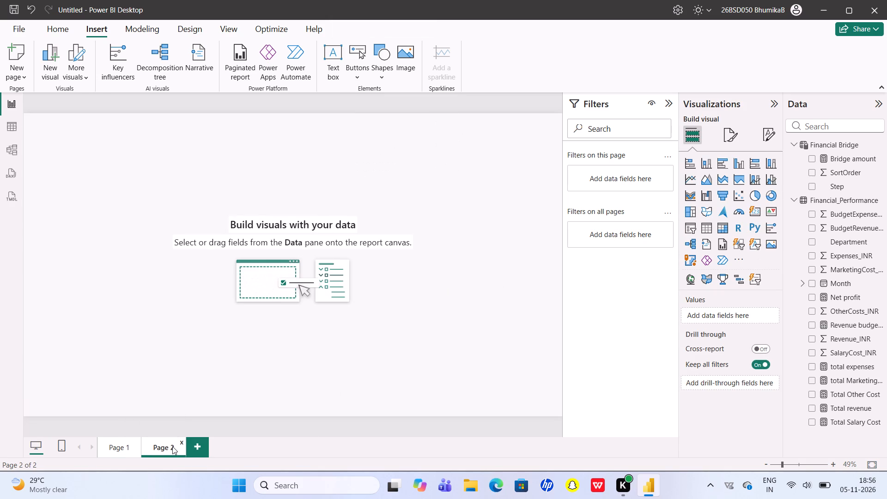
pyautogui.click(182, 442)
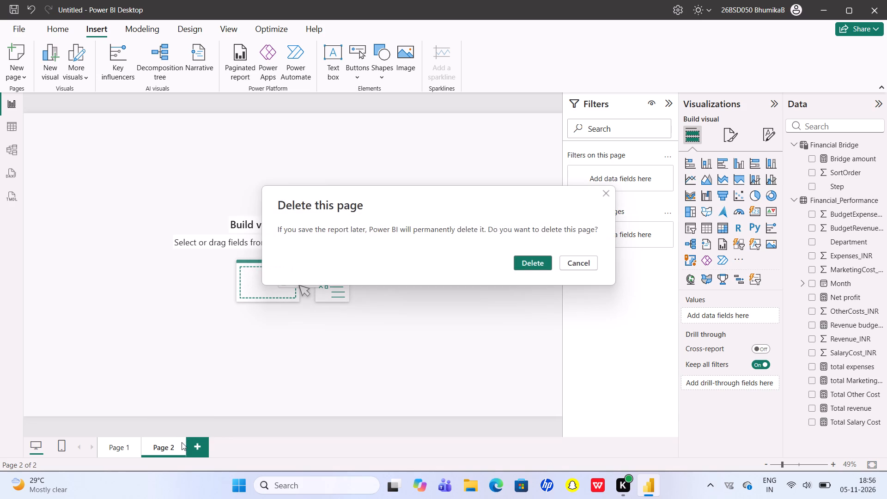
pyautogui.click(603, 195)
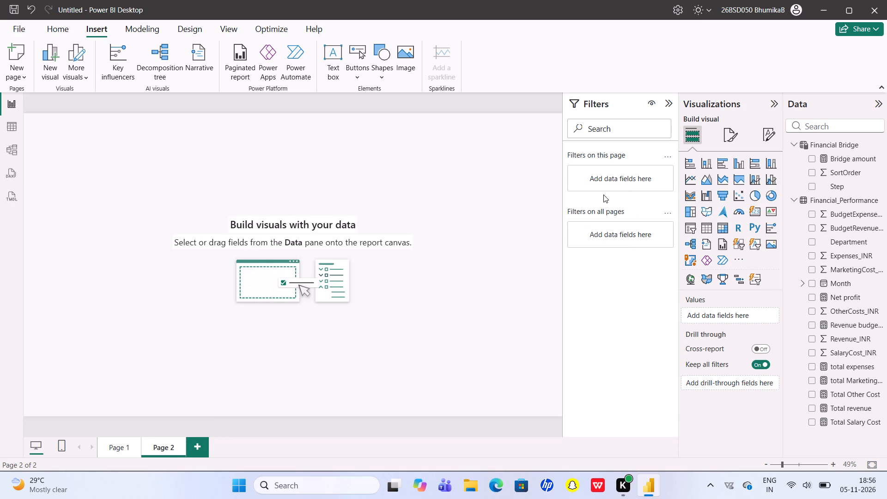
# Rename the new page as "Department Analysis" and return to Page 1.
pyautogui.click(173, 449)
pyautogui.click(173, 449)
pyautogui.press('BackSpace')
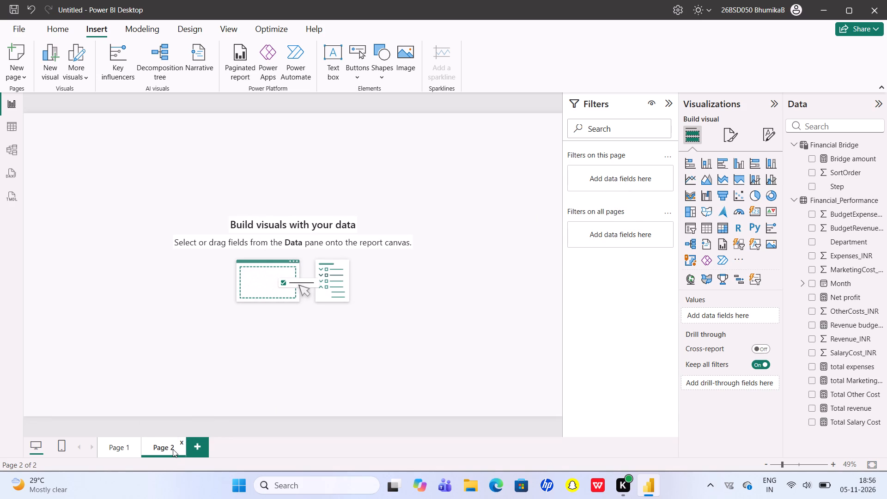
pyautogui.click(173, 446)
pyautogui.click(173, 446)
pyautogui.moveTo(173, 446); pyautogui.dragTo(176, 451)
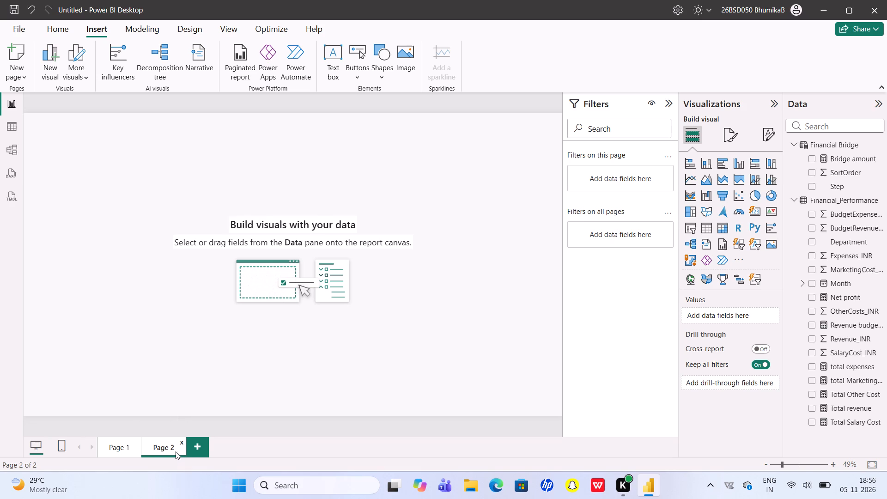
pyautogui.click(176, 450)
pyautogui.click(160, 444)
pyautogui.doubleClick(171, 446)
pyautogui.press('BackSpace')
pyautogui.press('BackSpace')
pyautogui.press('BackSpace')
pyautogui.press('BackSpace')
pyautogui.press('BackSpace')
pyautogui.press('BackSpace')
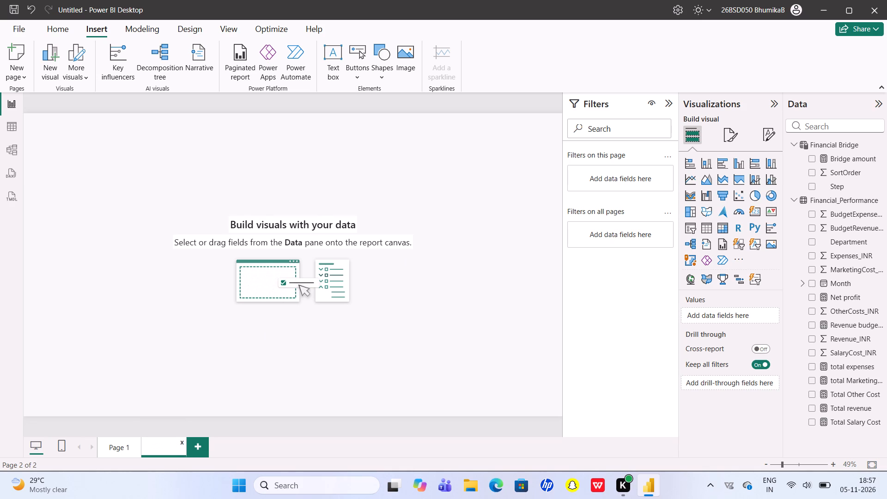
pyautogui.write('de')
pyautogui.press('BackSpace')
pyautogui.press('BackSpace')
pyautogui.press('BackSpace')
pyautogui.write('Depat')
pyautogui.press('BackSpace')
pyautogui.write('rtment Analysis')
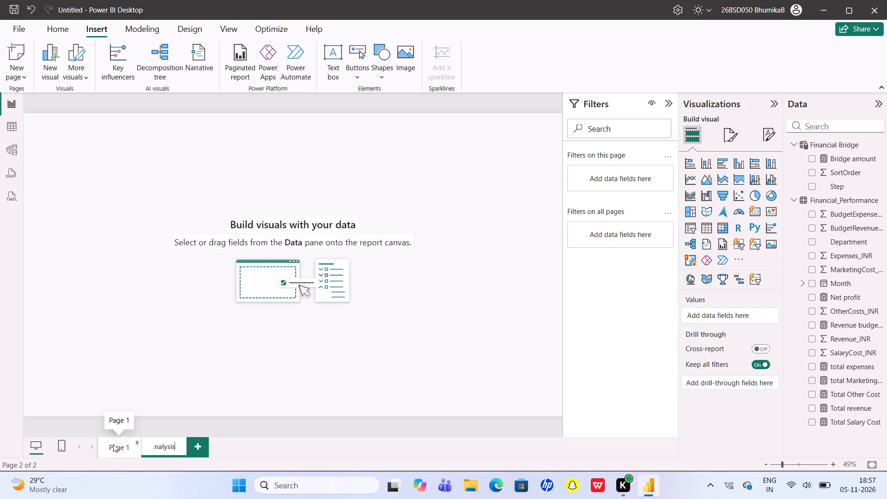
pyautogui.click(128, 445)
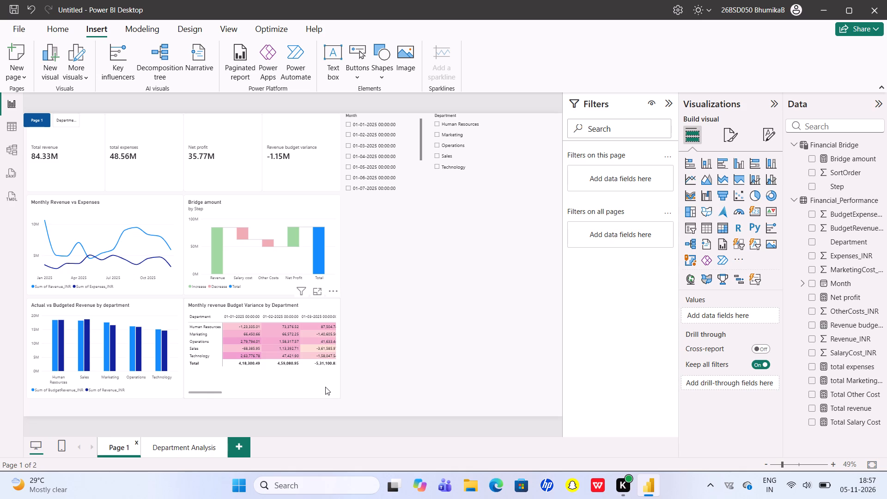
# Rename Page 1 as "Financial Overview" and stay on that page.
pyautogui.doubleClick(130, 444)
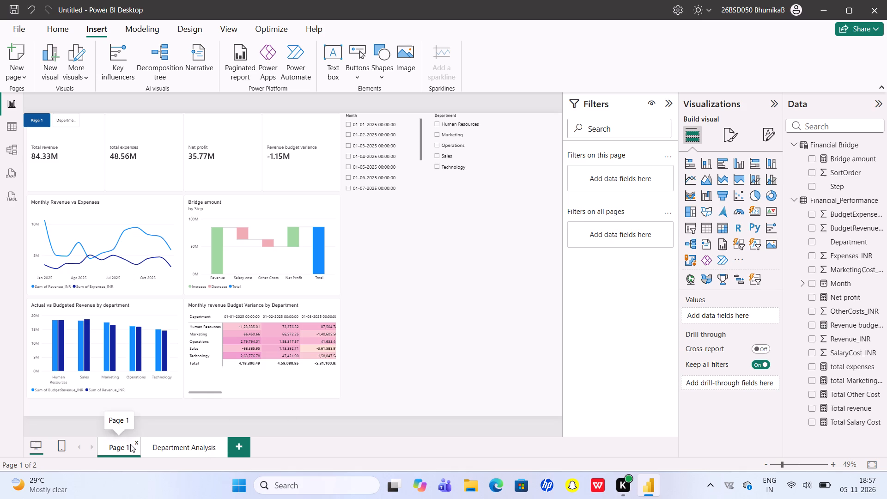
pyautogui.press('BackSpace')
pyautogui.press('BackSpace')
pyautogui.press('BackSpace')
pyautogui.press('BackSpace')
pyautogui.press('BackSpace')
pyautogui.press('BackSpace')
pyautogui.press('BackSpace')
pyautogui.press('BackSpace')
pyautogui.press('BackSpace')
pyautogui.press('BackSpace')
pyautogui.press('BackSpace')
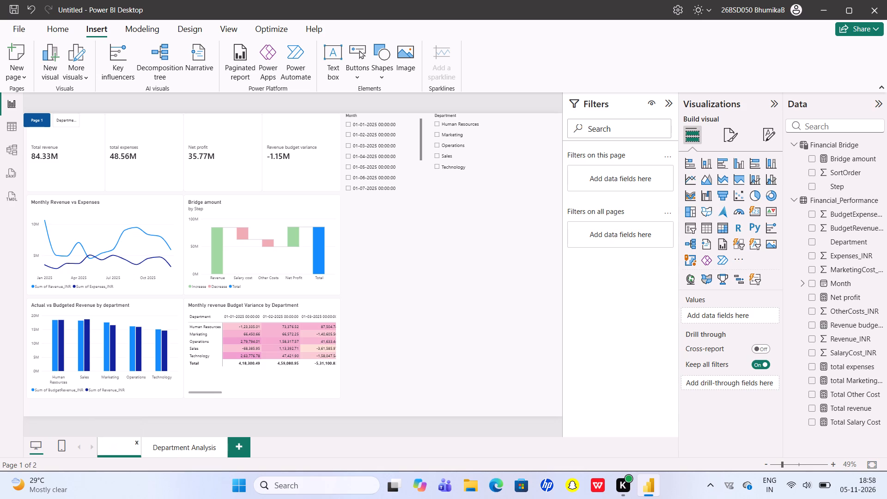
pyautogui.write('Financial Overview')
pyautogui.click(176, 448)
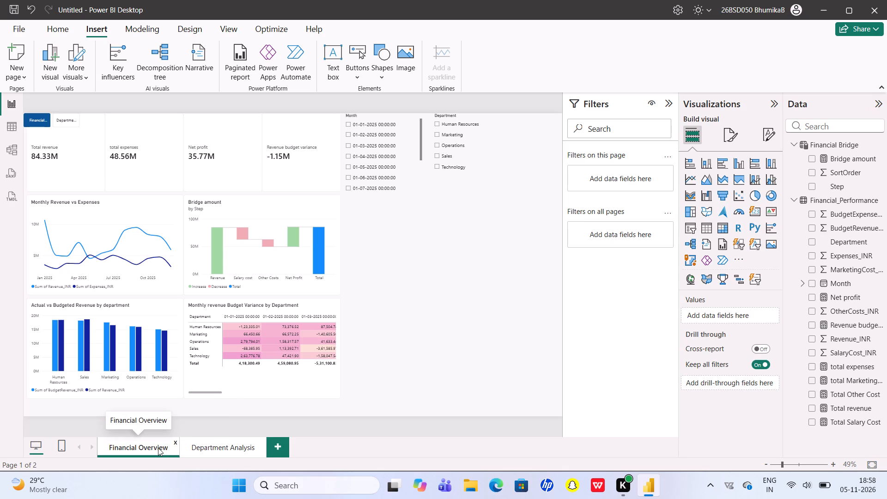
pyautogui.click(158, 448)
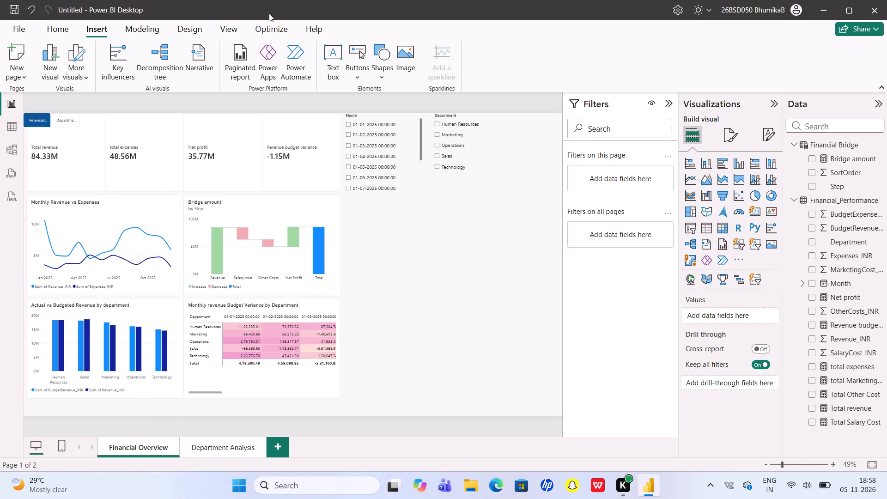
# Insert another page navigator on the Financial Overview page.
pyautogui.click(355, 71)
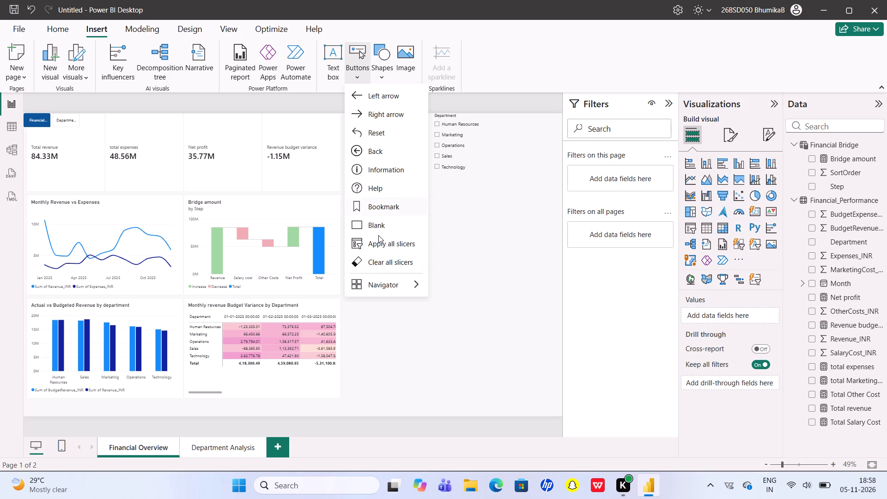
pyautogui.click(388, 280)
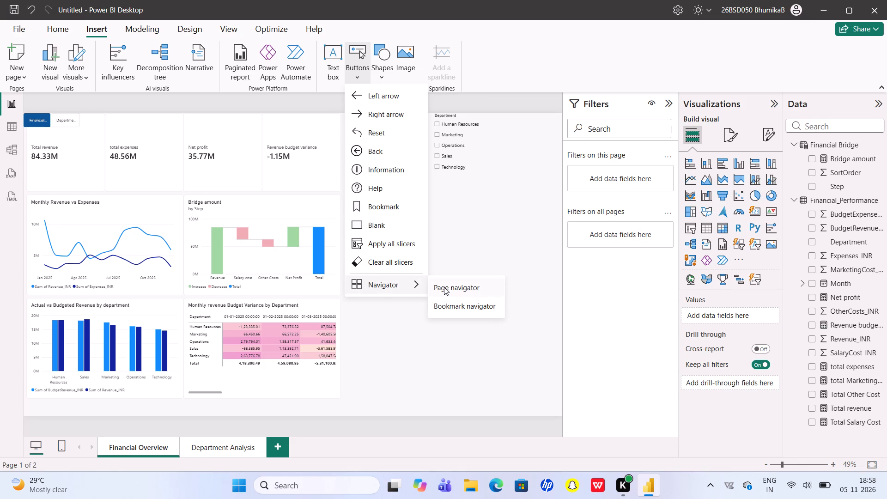
pyautogui.click(445, 287)
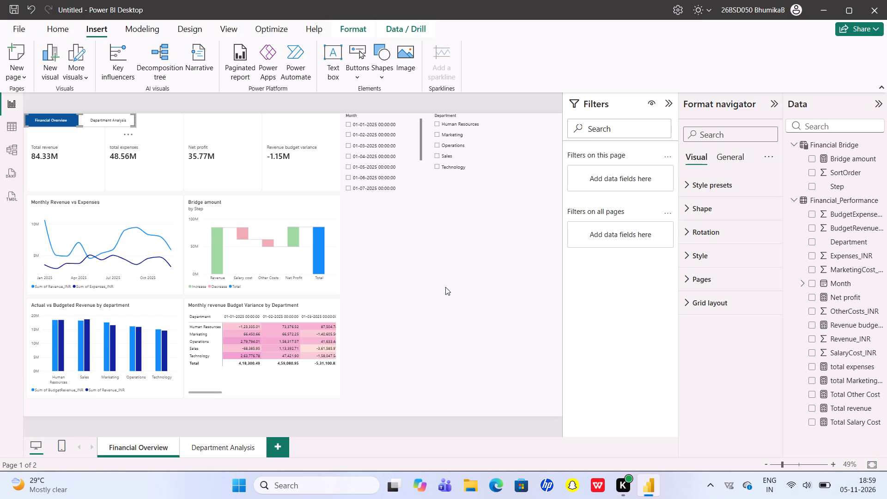
# Show the report's bookmarks and add a new bookmark for the current state of the Financial Overview page.
pyautogui.click(235, 24)
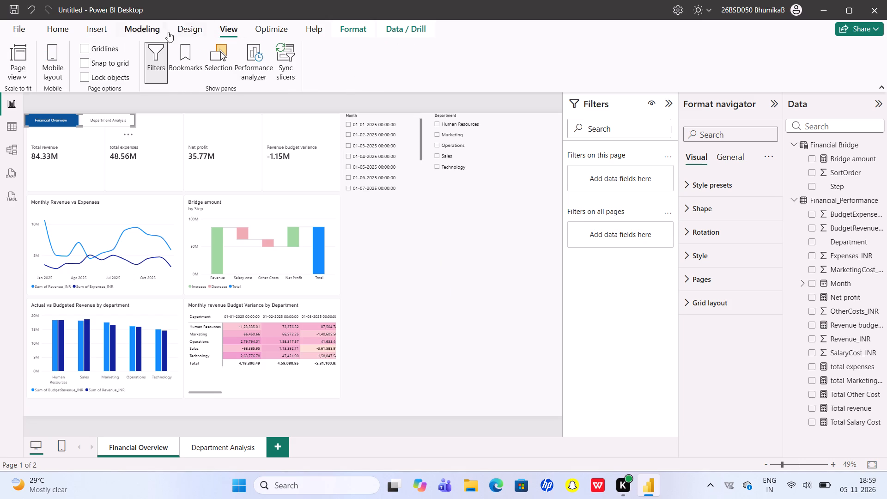
pyautogui.click(185, 53)
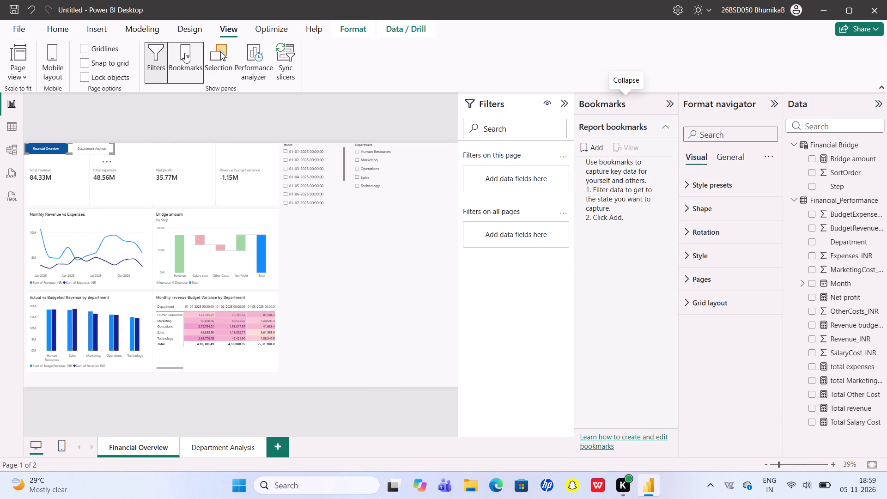
pyautogui.click(185, 53)
pyautogui.click(185, 53)
pyautogui.click(581, 142)
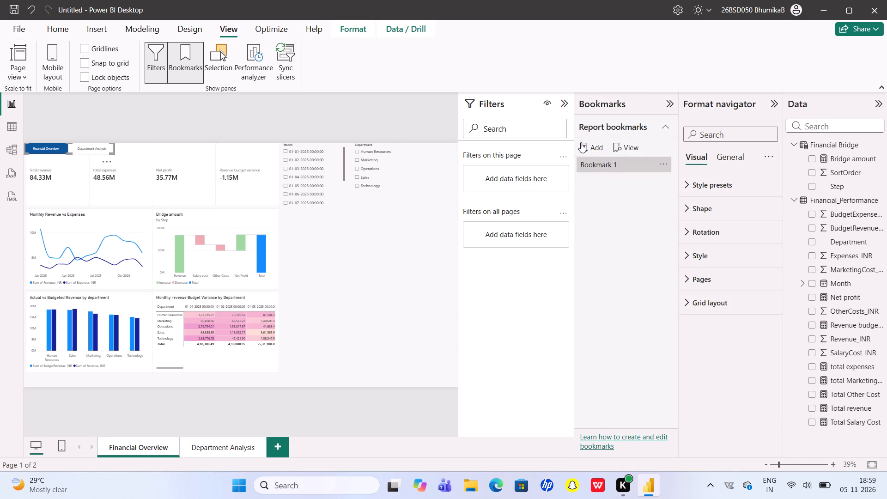
# Rename the new bookmark as "reset filters".
pyautogui.click(638, 168)
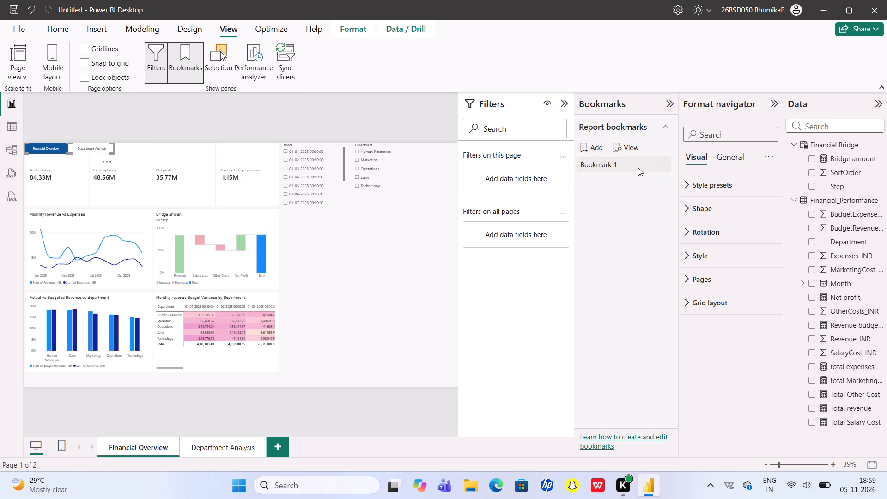
pyautogui.click(665, 160)
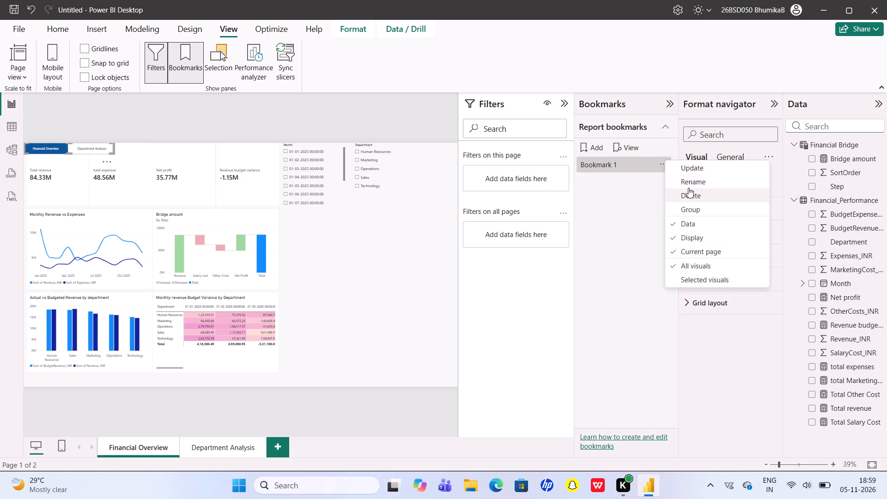
pyautogui.click(691, 183)
pyautogui.press('BackSpace')
pyautogui.press('BackSpace')
pyautogui.press('BackSpace')
pyautogui.press('BackSpace')
pyautogui.press('BackSpace')
pyautogui.press('BackSpace')
pyautogui.press('BackSpace')
pyautogui.press('BackSpace')
pyautogui.press('BackSpace')
pyautogui.press('BackSpace')
pyautogui.press('BackSpace')
pyautogui.press('BackSpace')
pyautogui.press('BackSpace')
pyautogui.press('BackSpace')
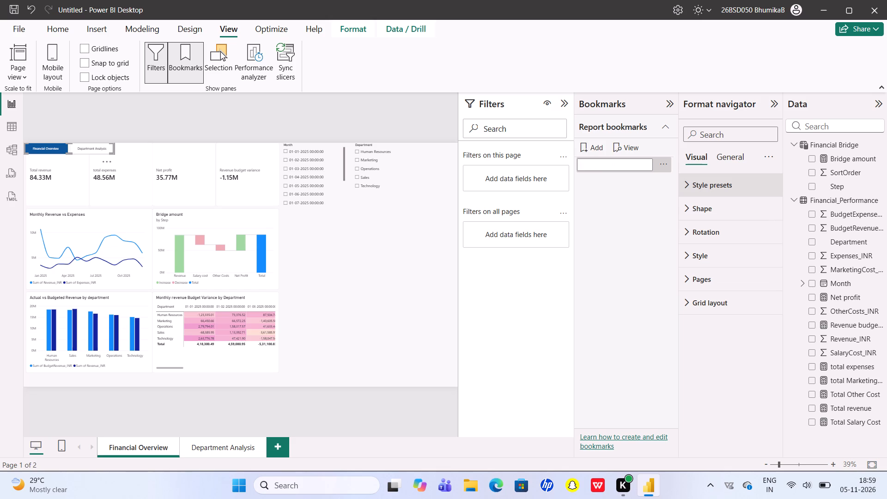
pyautogui.write('reset')
pyautogui.press('space')
pyautogui.write('filters')
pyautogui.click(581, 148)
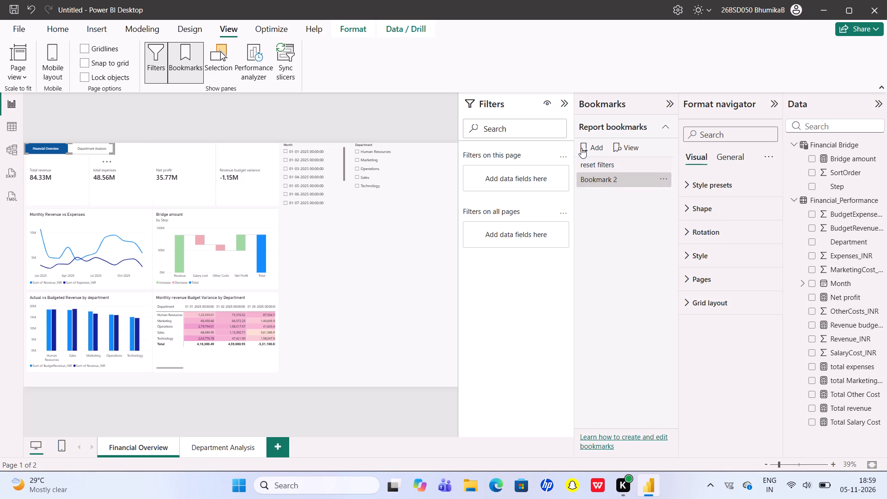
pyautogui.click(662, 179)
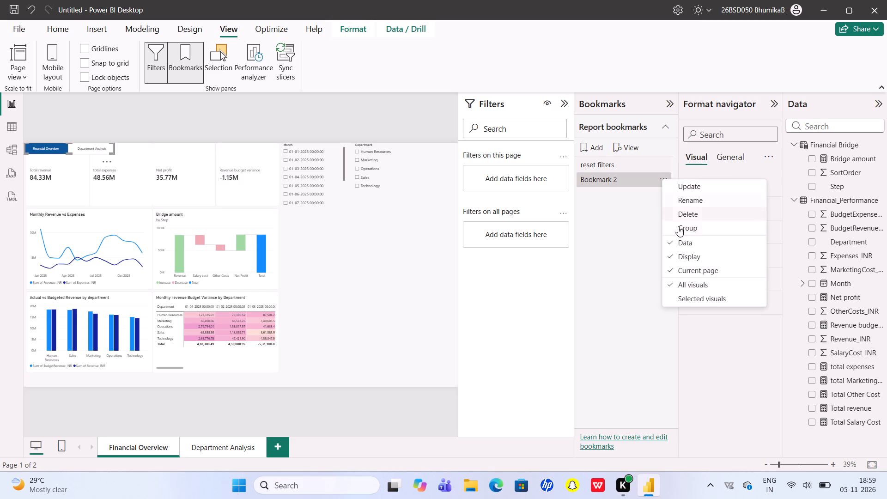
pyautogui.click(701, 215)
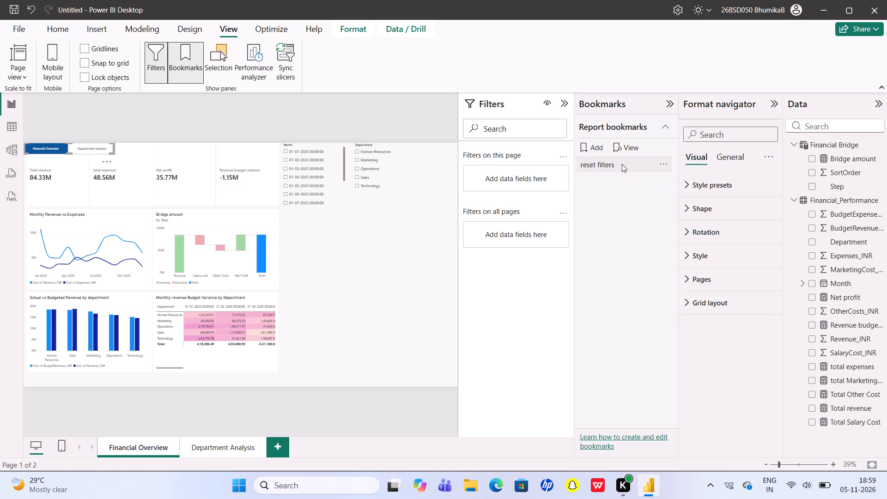
# Preview the "reset filters" bookmark in bookmark viewing mode and exit the preview.
pyautogui.click(622, 164)
pyautogui.click(624, 149)
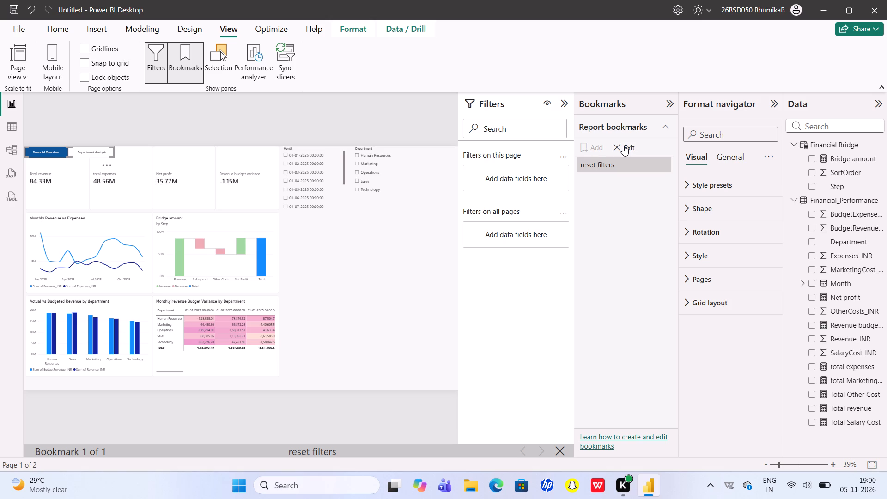
pyautogui.moveTo(623, 146); pyautogui.dragTo(615, 146)
pyautogui.click(615, 146)
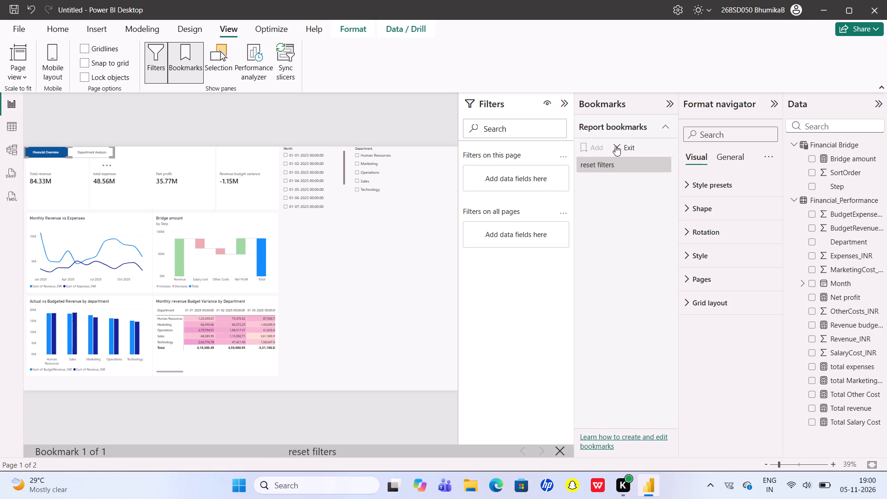
pyautogui.click(615, 146)
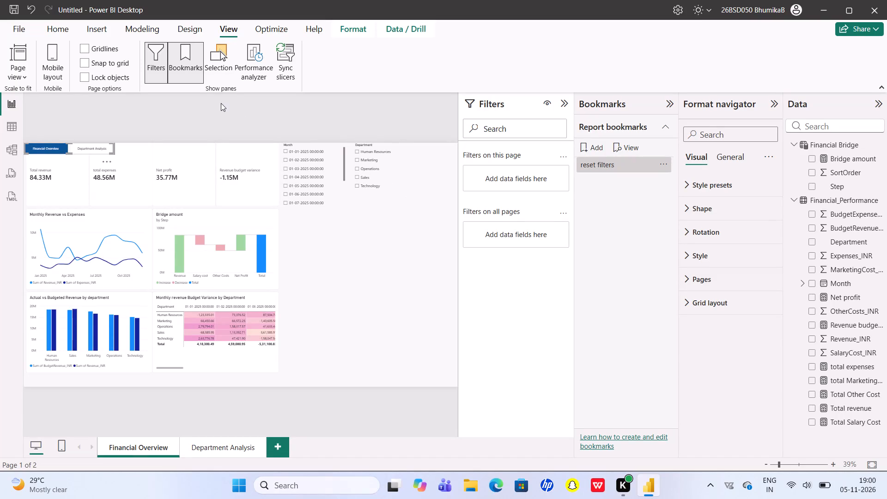
# Insert a Bookmark button on the Financial Overview page.
pyautogui.click(107, 30)
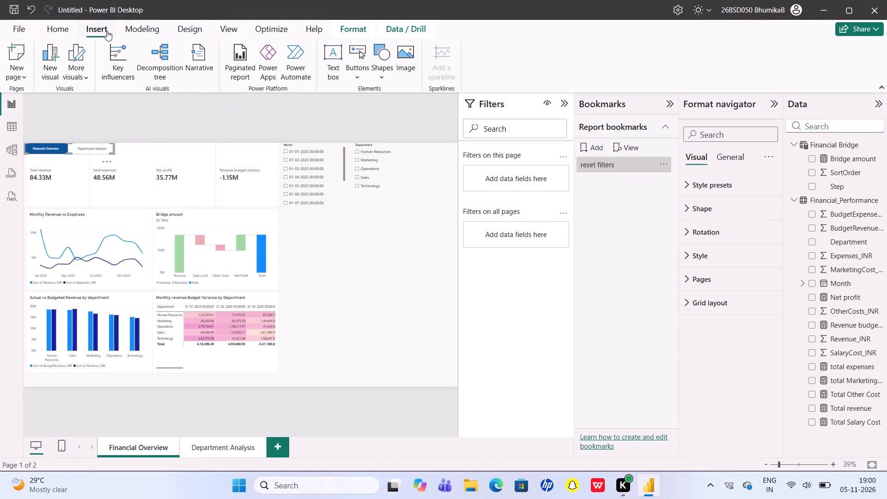
pyautogui.click(352, 72)
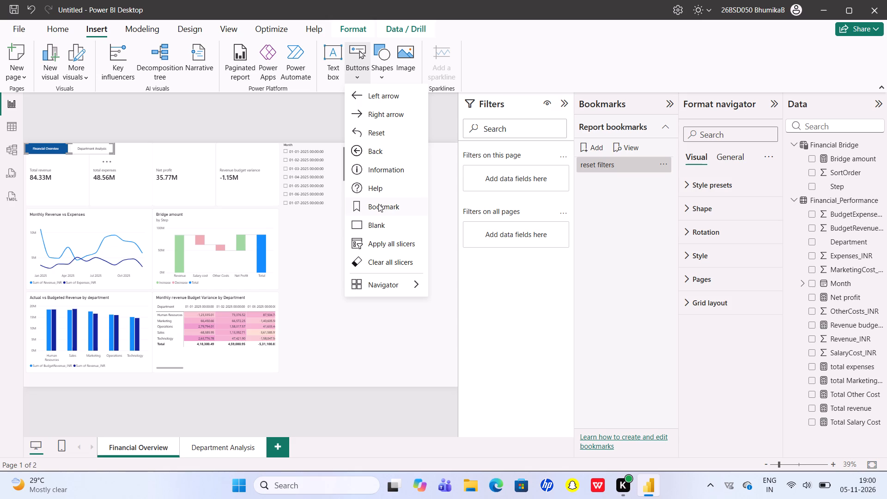
pyautogui.click(378, 204)
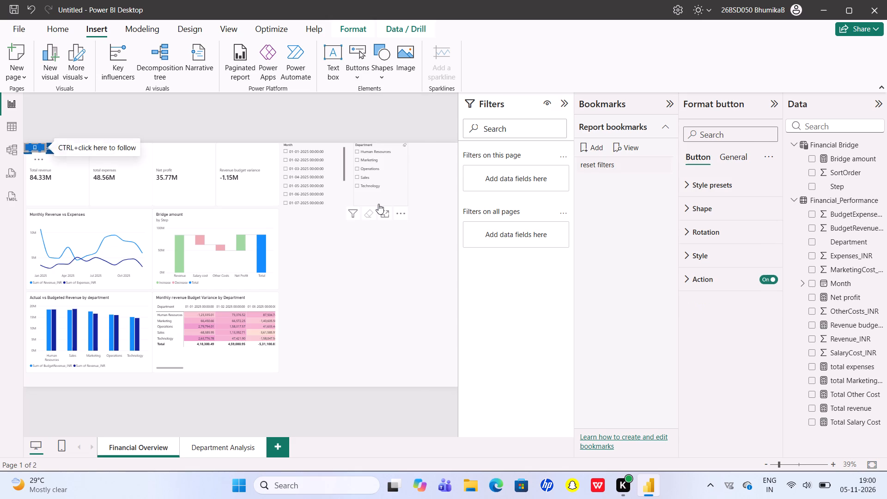
# Insert a Blank button on the Financial Overview page.
pyautogui.click(357, 72)
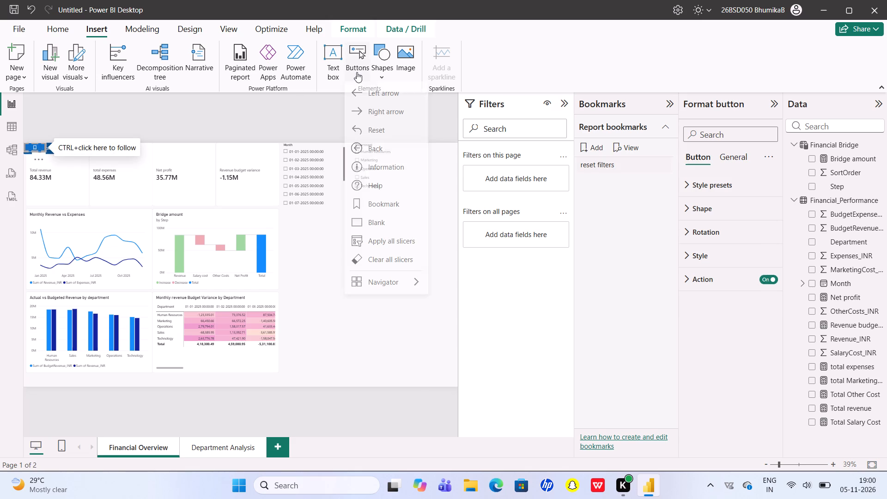
pyautogui.click(387, 220)
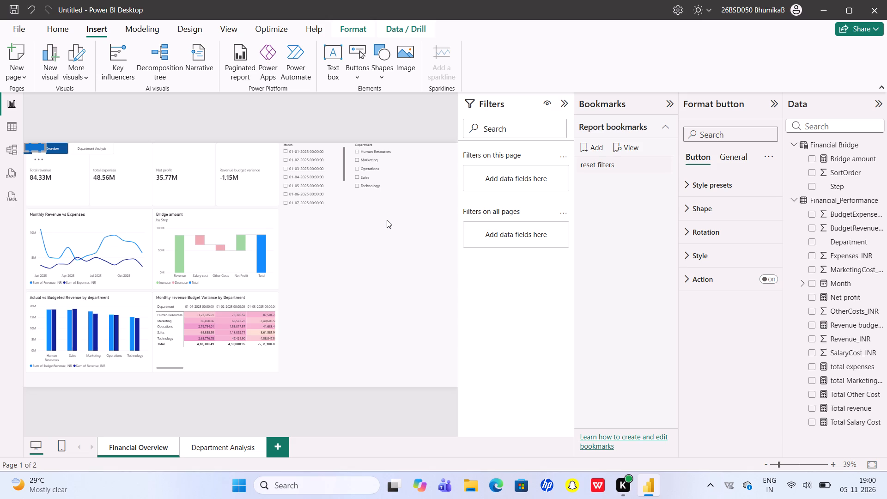
# Try to move the new blank button along the page navigator and open its further options.
pyautogui.click(362, 29)
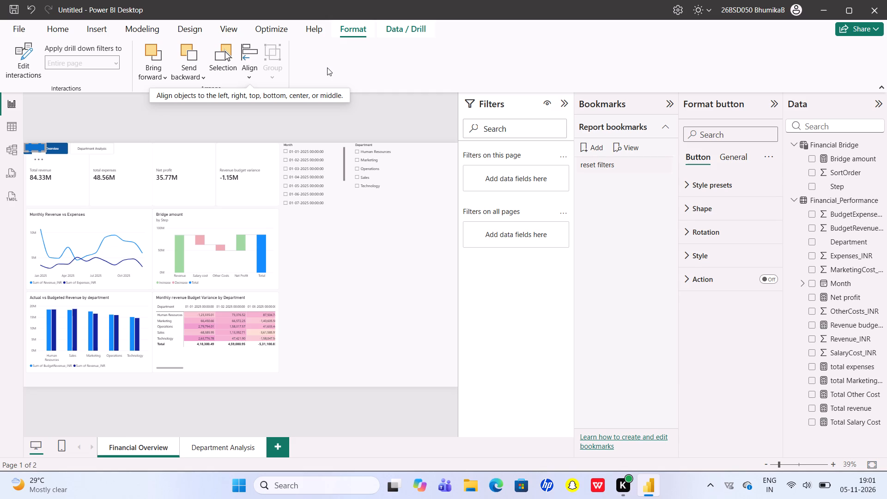
pyautogui.moveTo(33, 148); pyautogui.dragTo(67, 141)
pyautogui.click(37, 157)
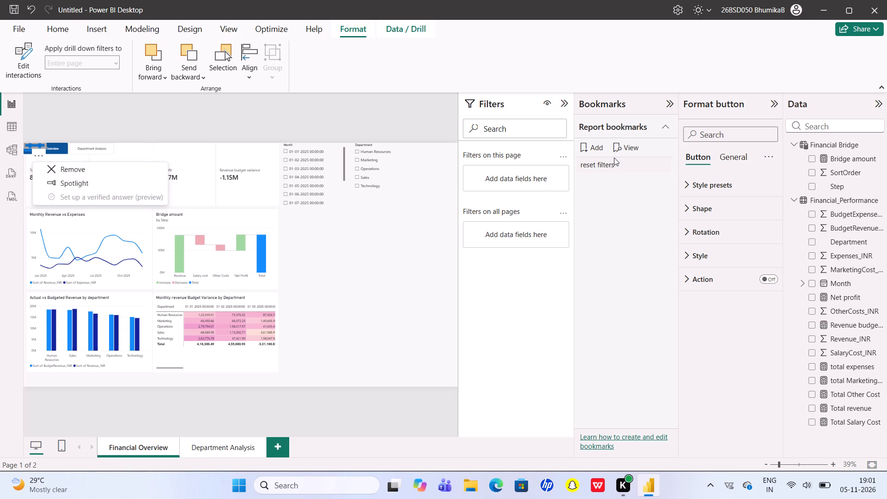
# Apply the "reset filters" bookmark.
pyautogui.click(612, 170)
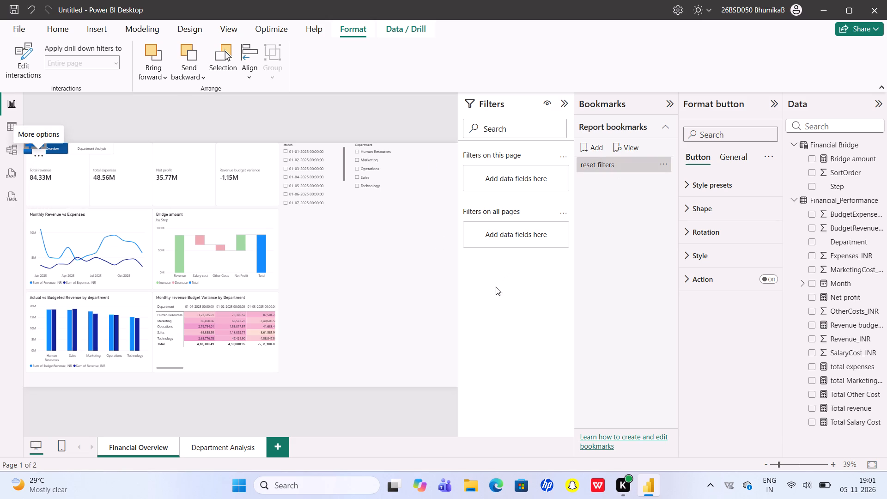
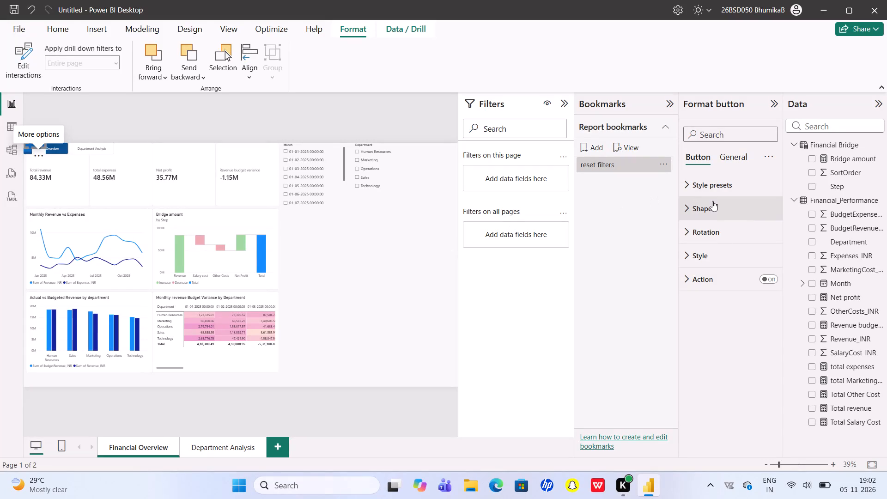
# Turn on the action setting for the blank button on the Financial Overview page.
pyautogui.click(775, 280)
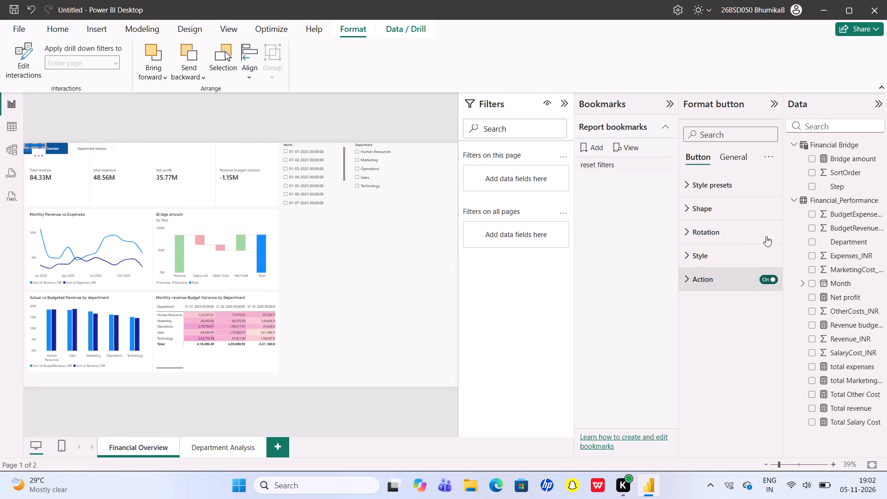
# Look through the blank button's general, style preset and style formatting options.
pyautogui.click(738, 153)
pyautogui.click(708, 153)
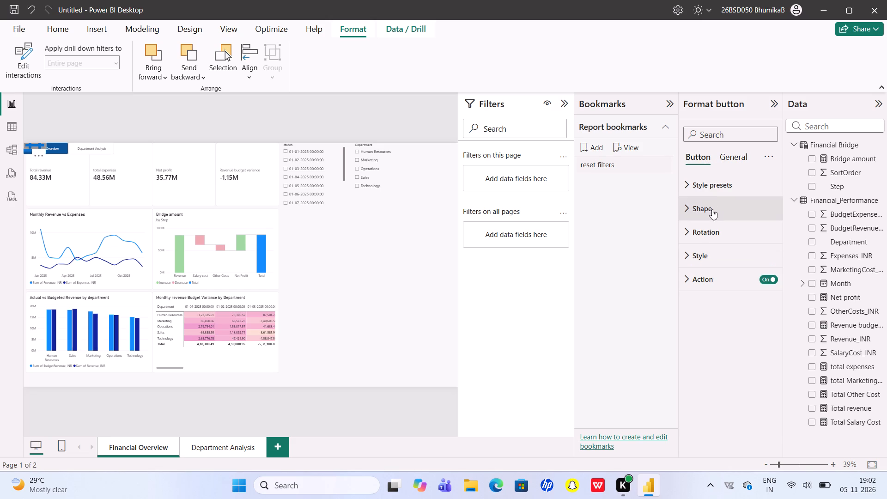
pyautogui.click(729, 151)
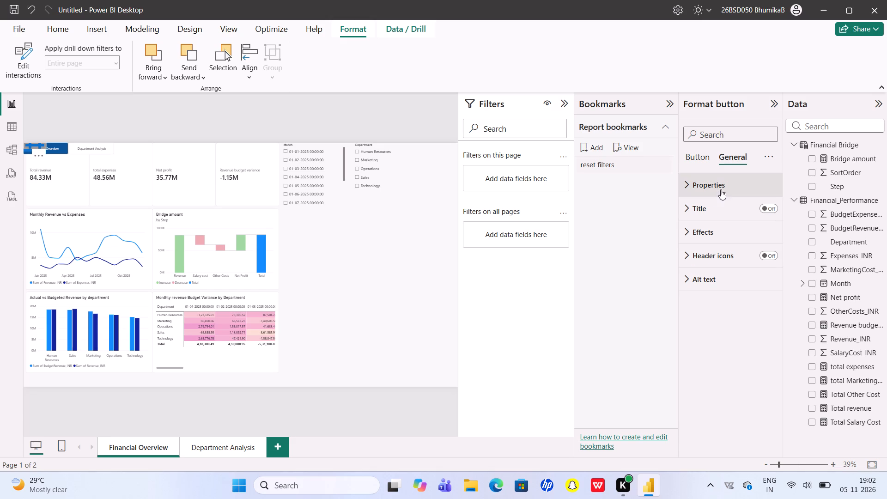
pyautogui.click(700, 158)
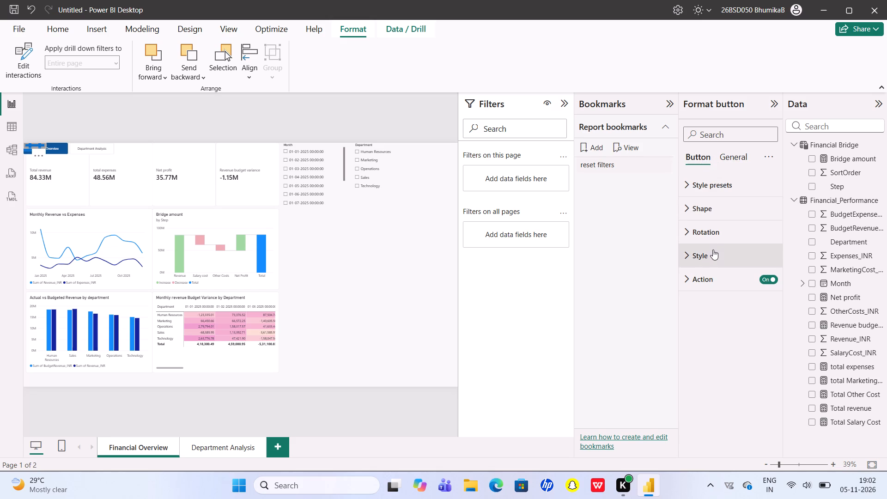
pyautogui.click(689, 187)
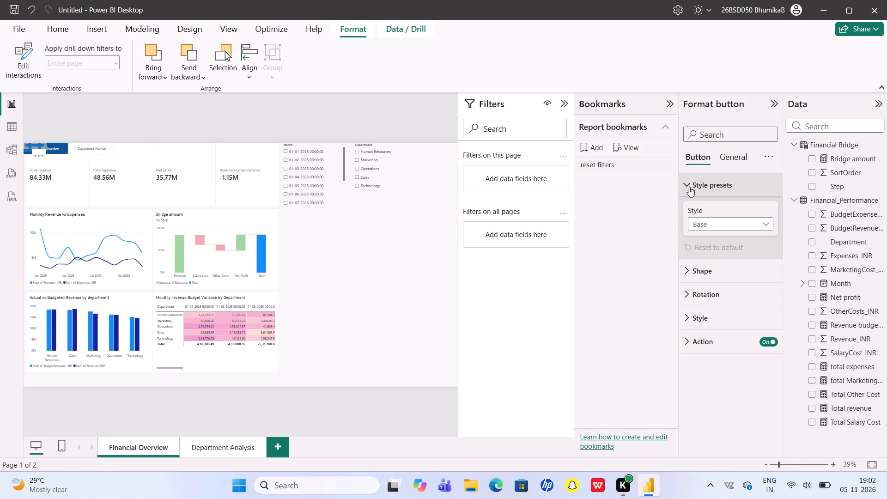
pyautogui.click(689, 313)
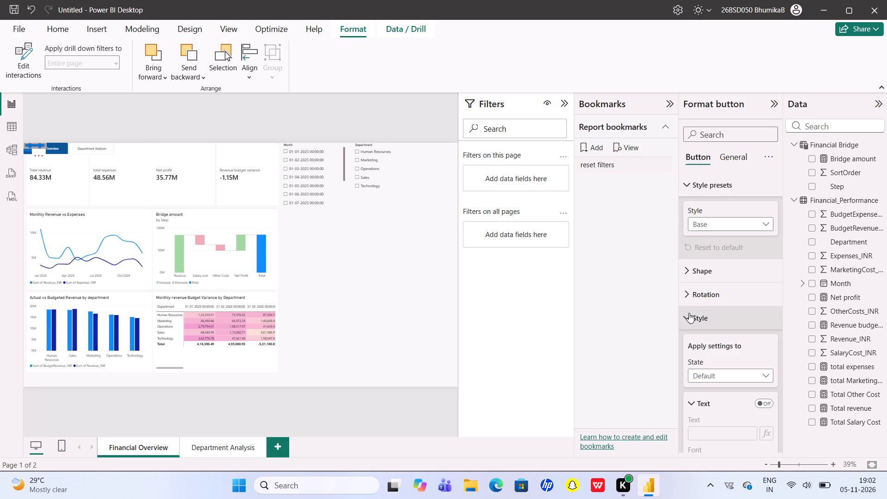
pyautogui.click(688, 182)
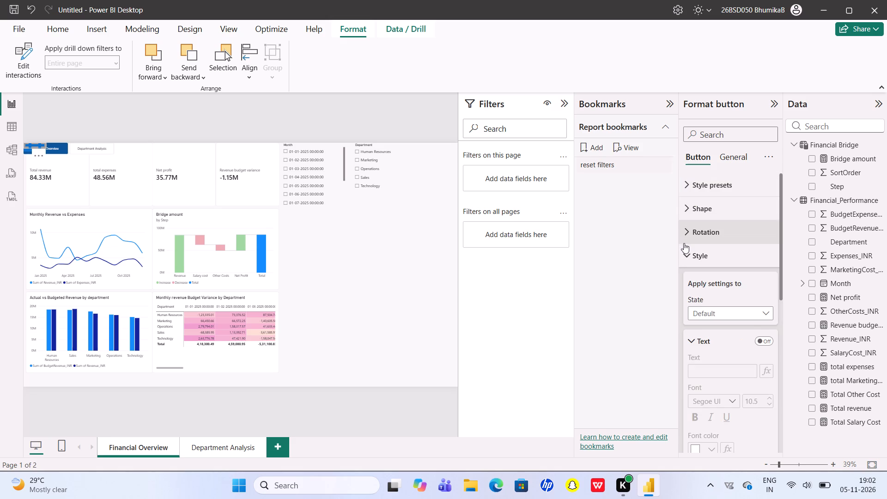
pyautogui.click(687, 256)
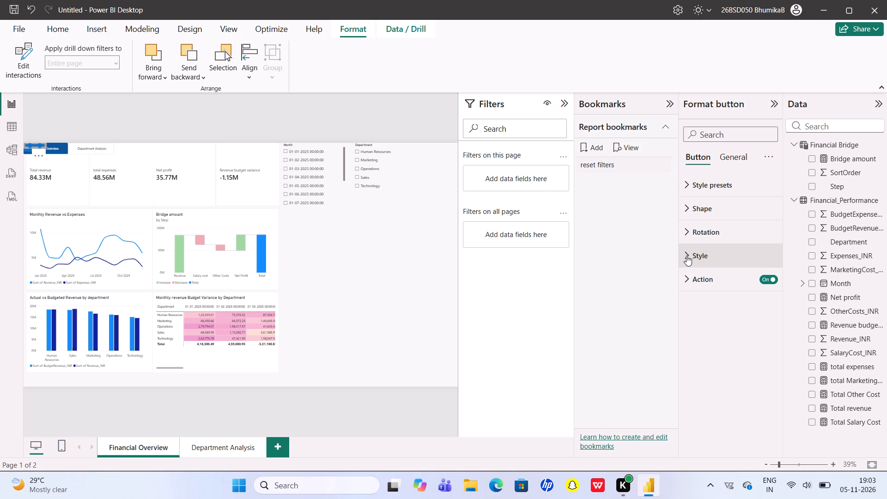
pyautogui.press('BackSpace')
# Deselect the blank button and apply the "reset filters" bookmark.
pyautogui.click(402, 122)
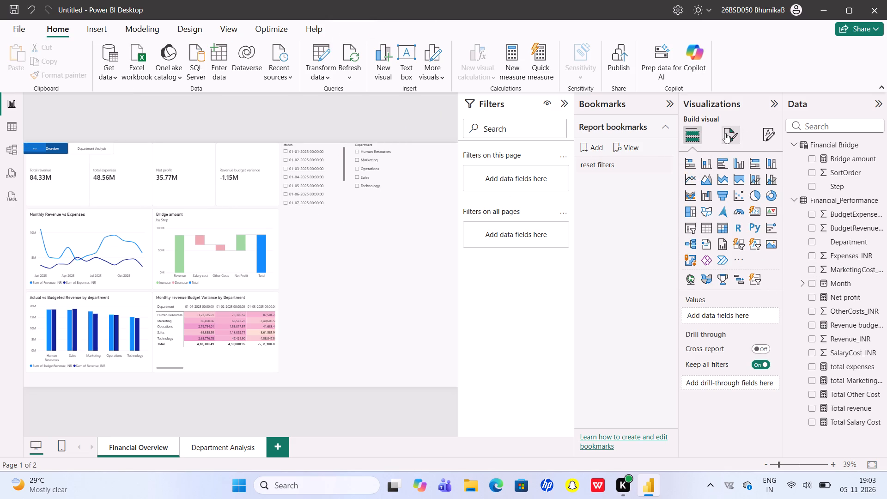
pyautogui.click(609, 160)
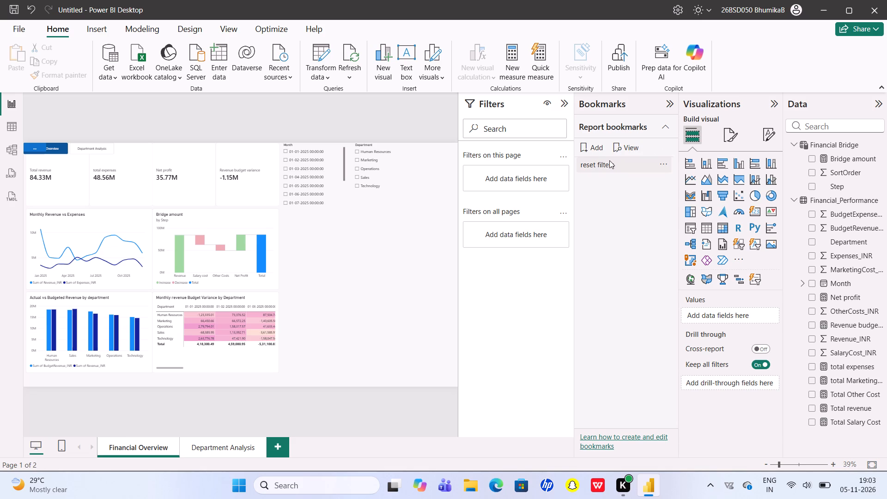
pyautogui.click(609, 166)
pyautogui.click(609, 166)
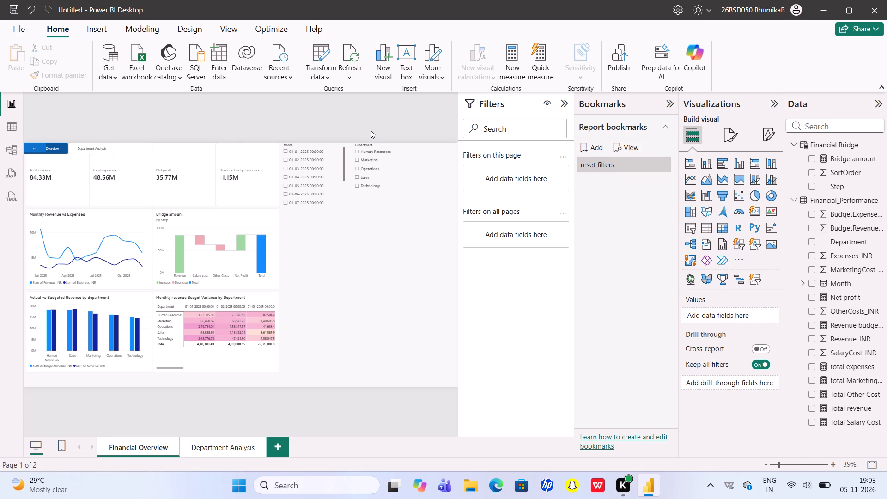
# Set the blank button's action type to Bookmark and choose "reset filters" as its bookmark.
pyautogui.doubleClick(33, 148)
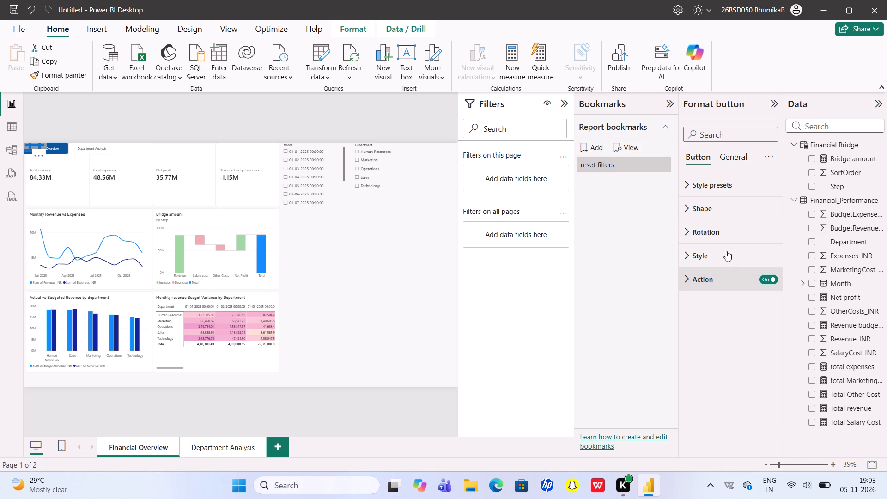
pyautogui.click(738, 159)
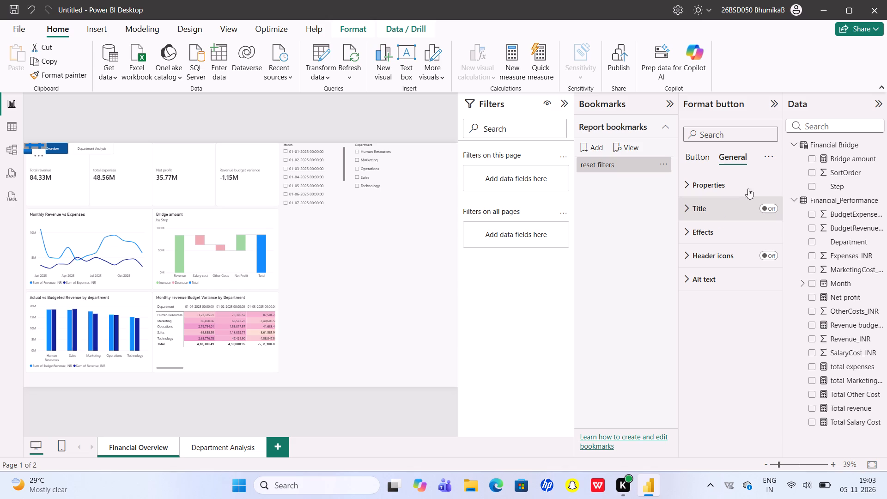
pyautogui.click(771, 156)
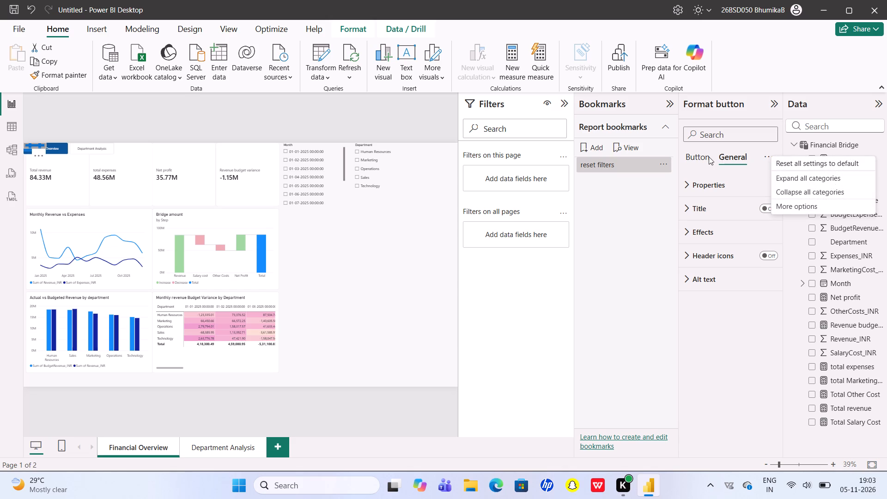
pyautogui.click(704, 157)
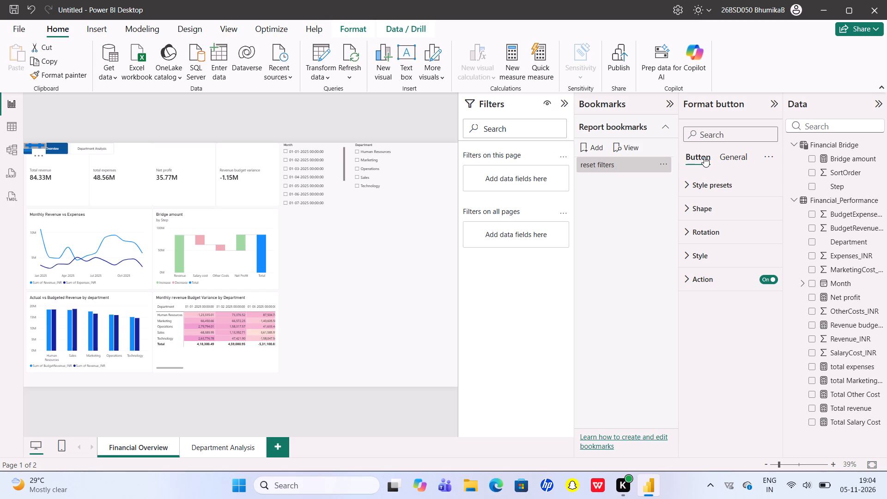
pyautogui.click(693, 278)
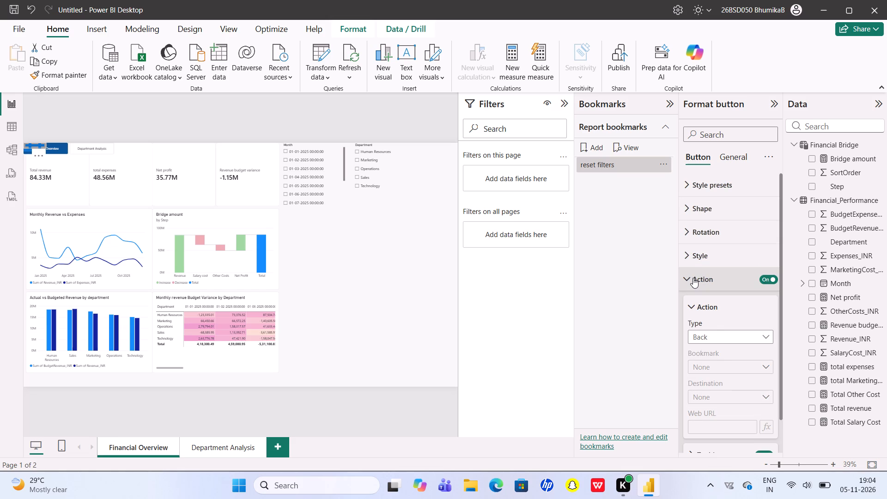
pyautogui.click(765, 336)
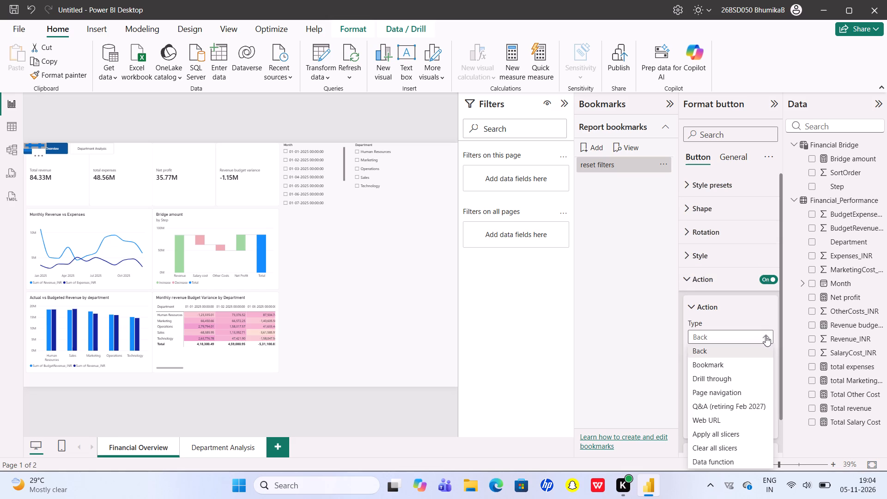
pyautogui.scroll(-2, 736, 417)
pyautogui.click(731, 369)
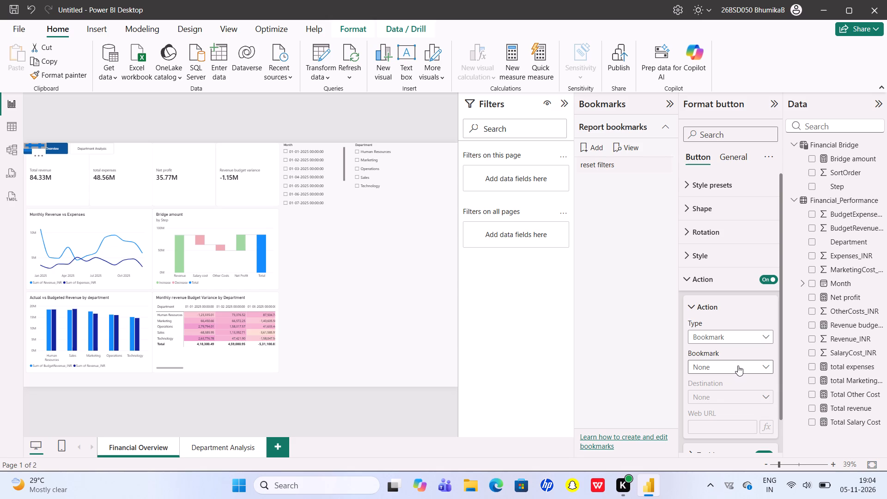
pyautogui.click(738, 365)
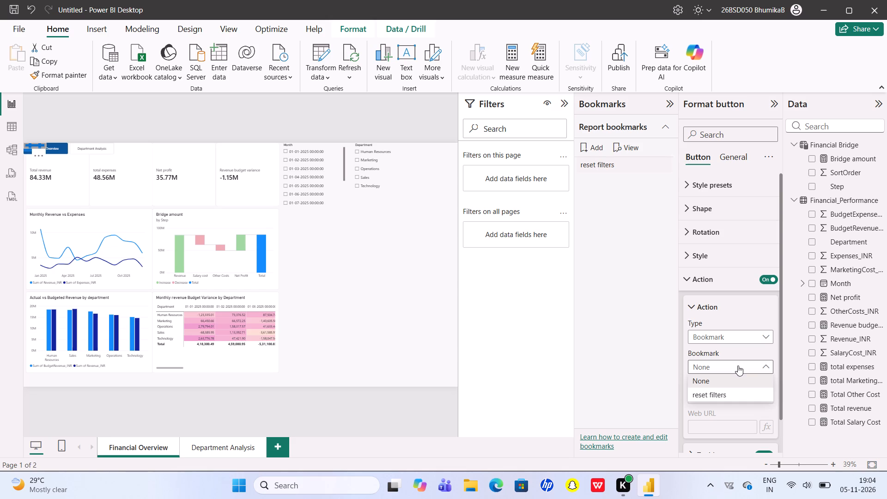
pyautogui.click(770, 368)
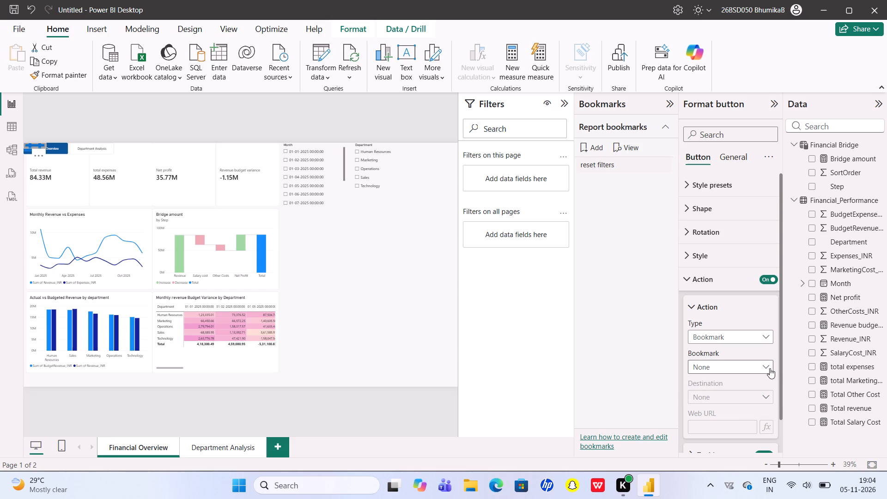
pyautogui.click(756, 366)
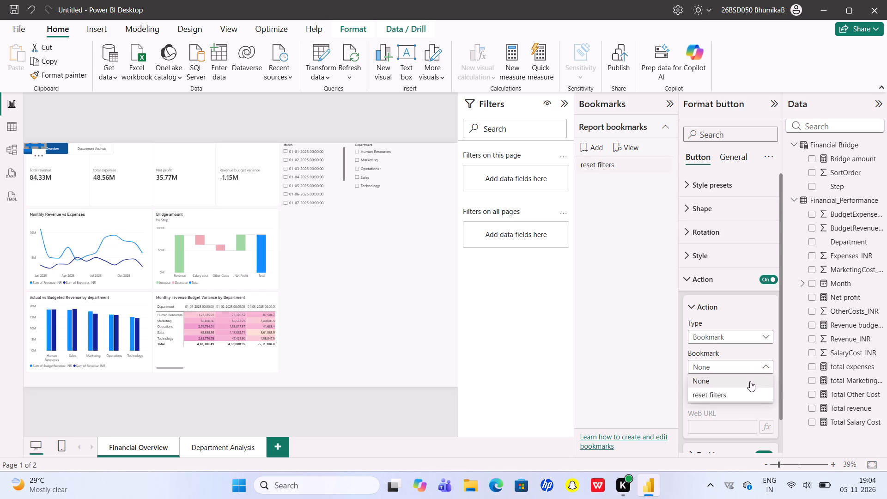
pyautogui.click(744, 399)
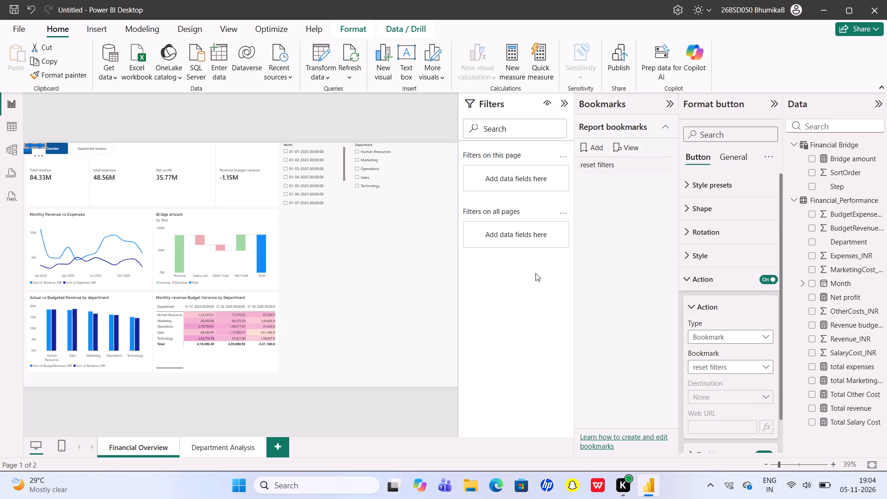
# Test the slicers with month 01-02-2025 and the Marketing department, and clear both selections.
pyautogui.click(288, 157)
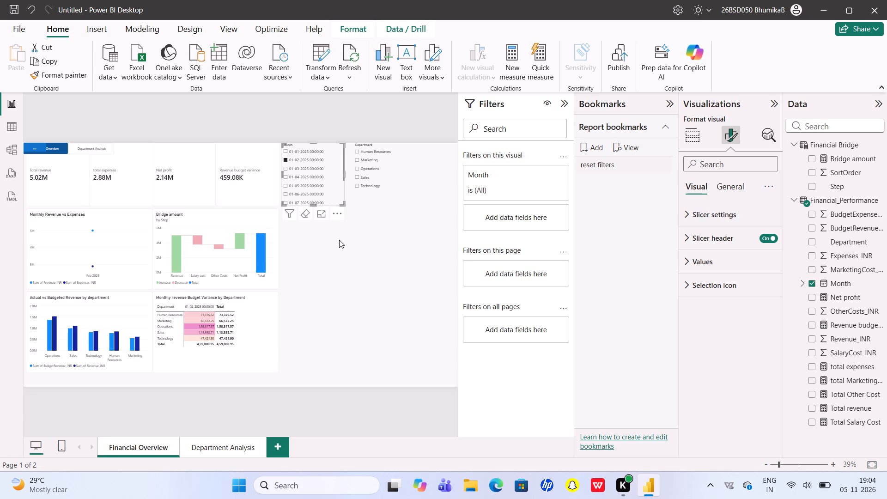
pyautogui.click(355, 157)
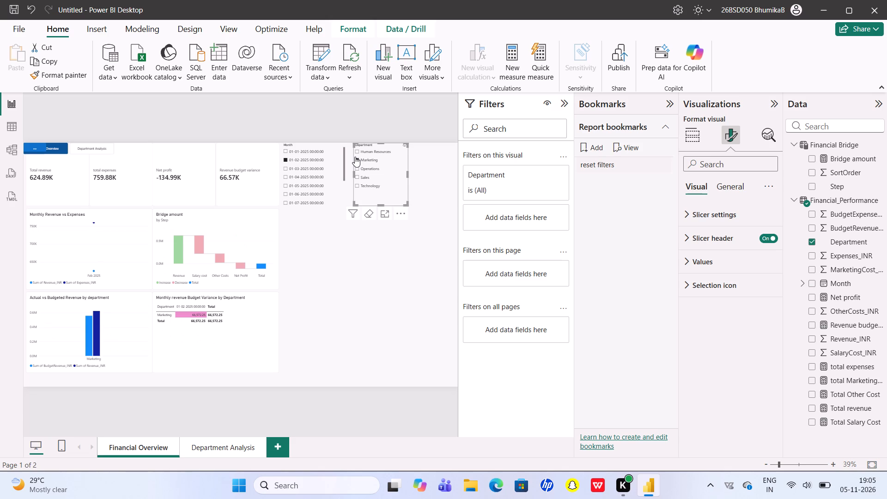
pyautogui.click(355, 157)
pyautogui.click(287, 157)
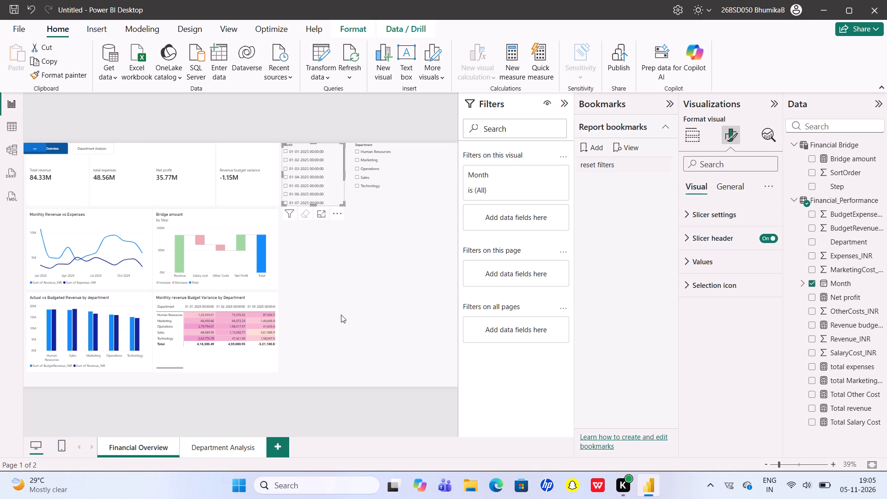
# Filter the Financial Overview page to month 01-03-2025 and the Operations department.
pyautogui.click(284, 169)
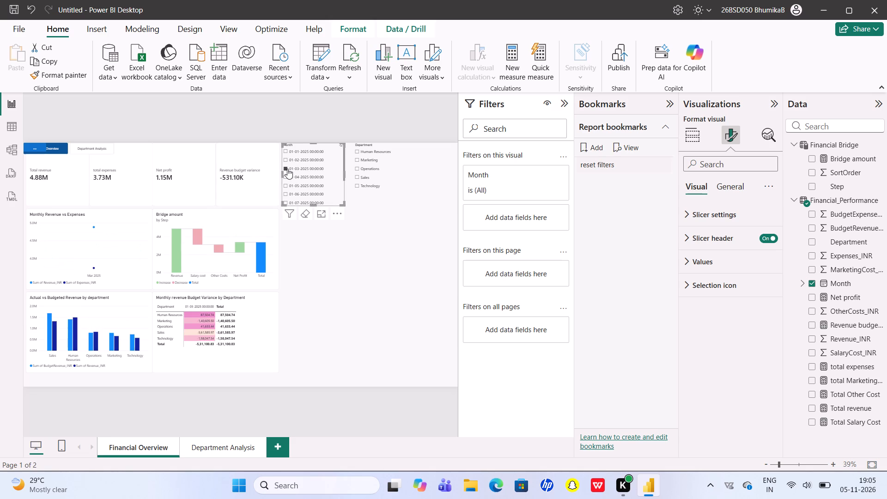
pyautogui.click(358, 167)
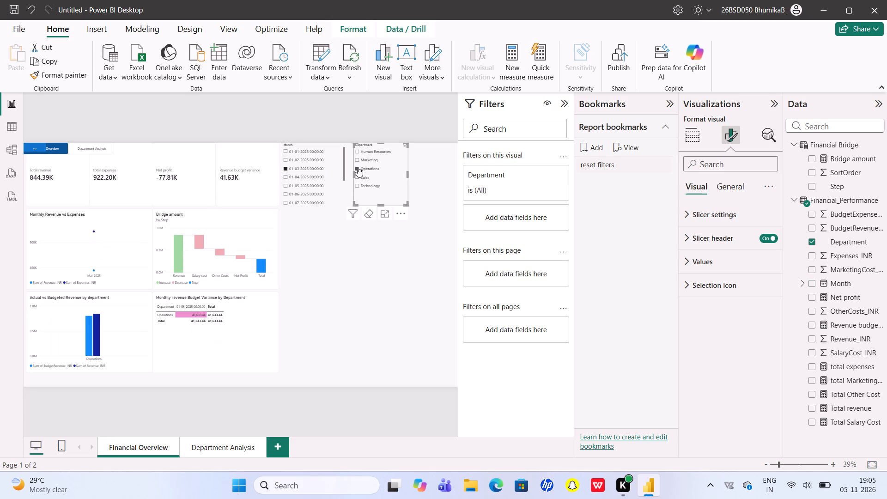
# Test the blank bookmark button on the Financial Overview page by trying to trigger its "reset filters" action.
pyautogui.keyDown('ctrl'); pyautogui.click(34, 147); pyautogui.keyUp('ctrl')
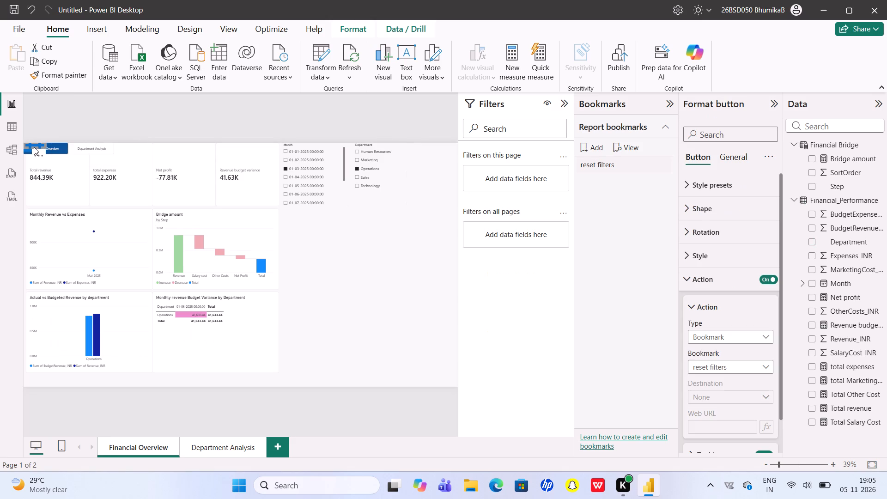
pyautogui.click(34, 147)
pyautogui.click(34, 147)
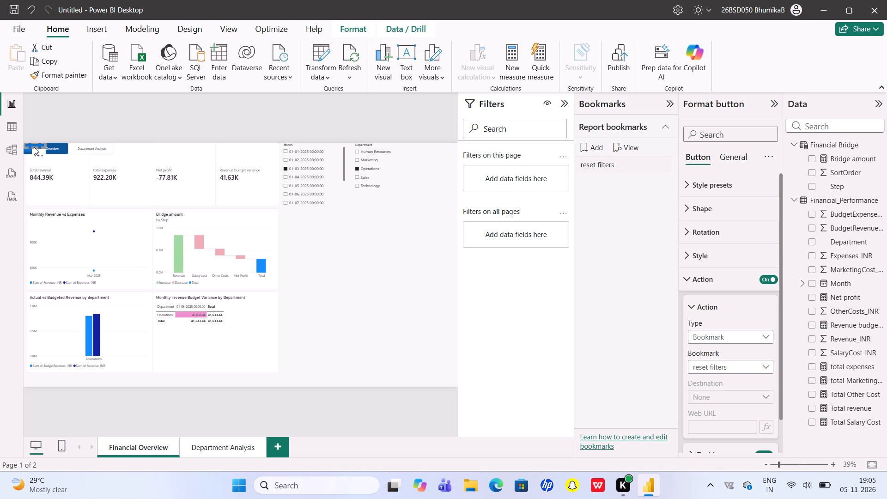
pyautogui.keyDown('ctrl'); pyautogui.click(36, 146); pyautogui.keyUp('ctrl')
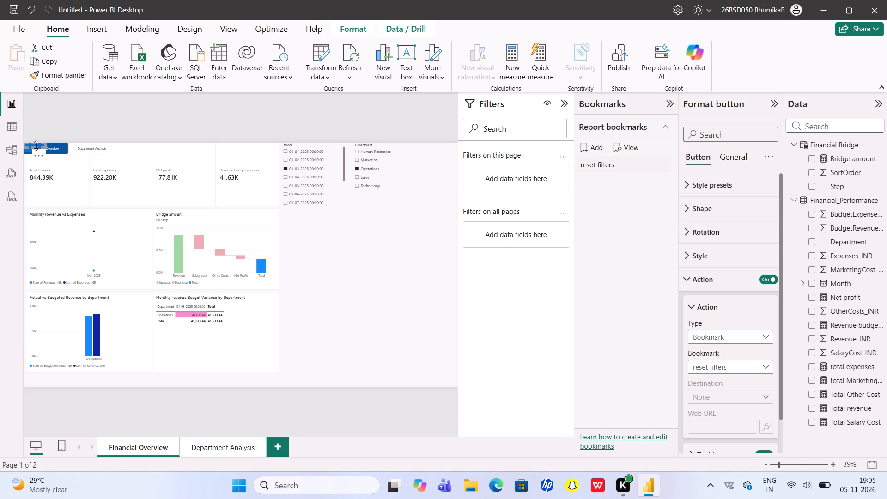
pyautogui.click(36, 148)
pyautogui.click(36, 148)
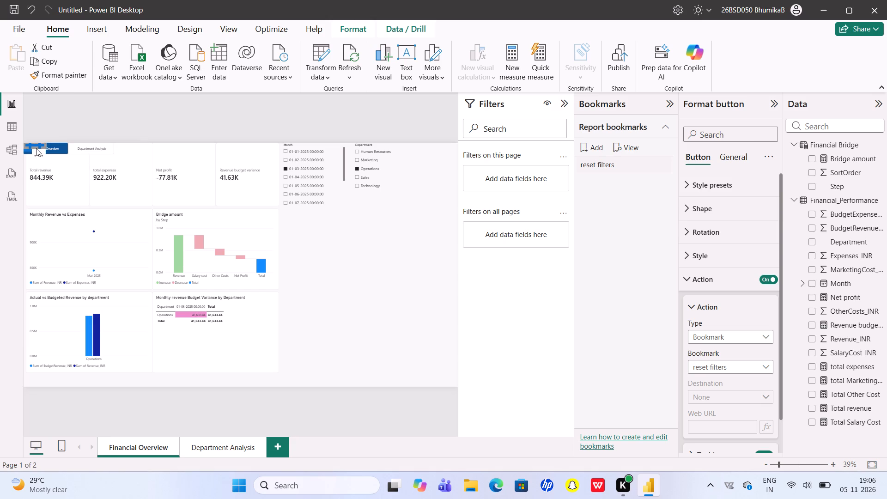
pyautogui.click(40, 146)
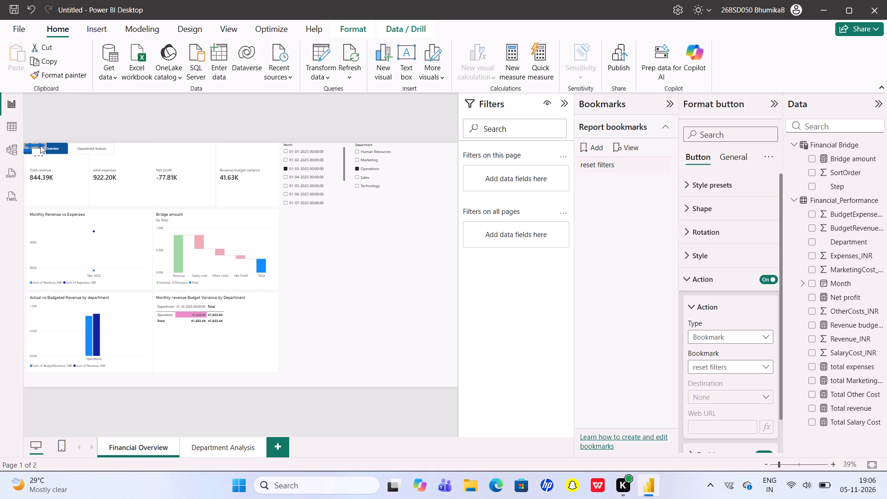
pyautogui.click(40, 145)
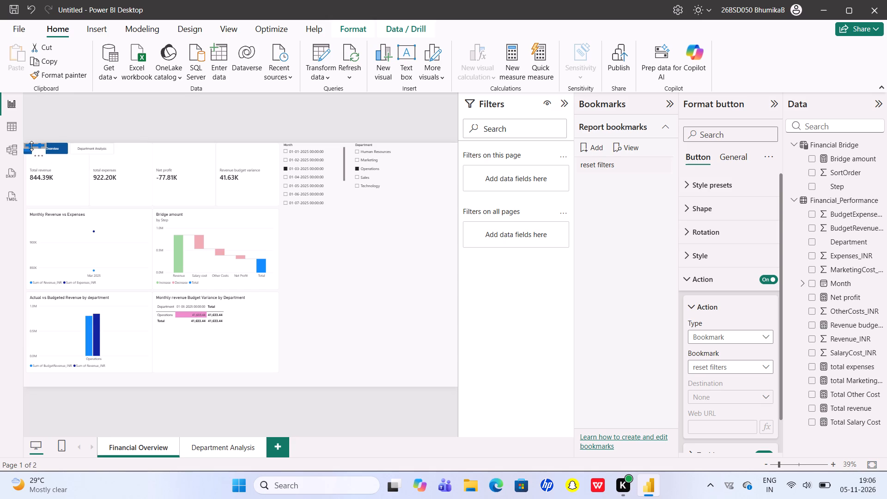
pyautogui.click(31, 146)
pyautogui.click(26, 150)
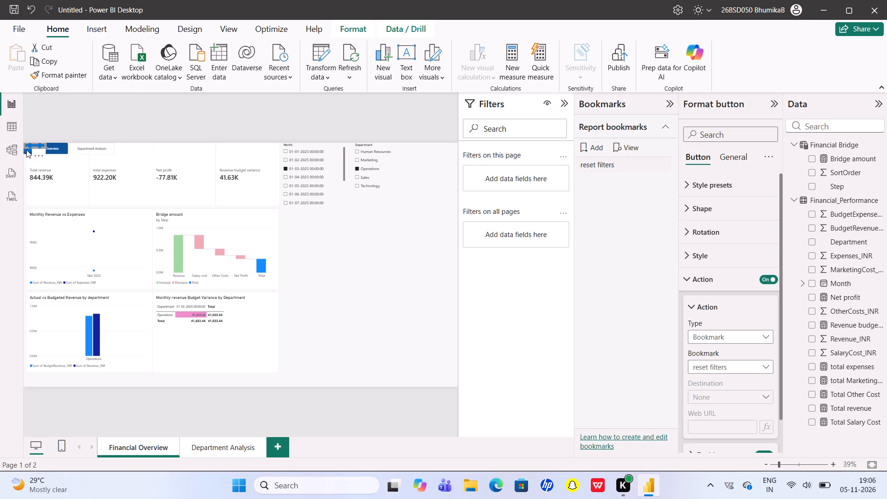
pyautogui.click(26, 150)
# Test the "reset filters" bookmark by applying it directly from the report bookmarks.
pyautogui.keyDown('ctrl'); pyautogui.click(596, 164); pyautogui.keyUp('ctrl')
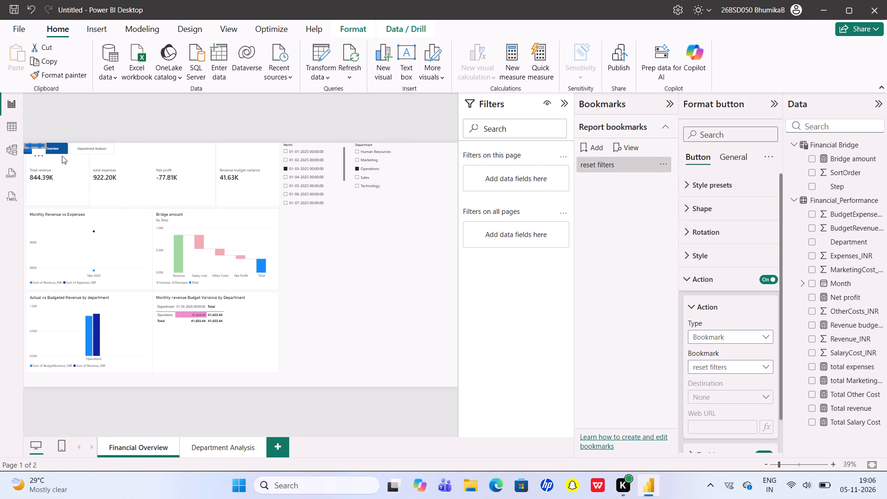
# Try again to trigger the blank button's "reset filters" bookmark action on the Financial Overview page.
pyautogui.click(38, 151)
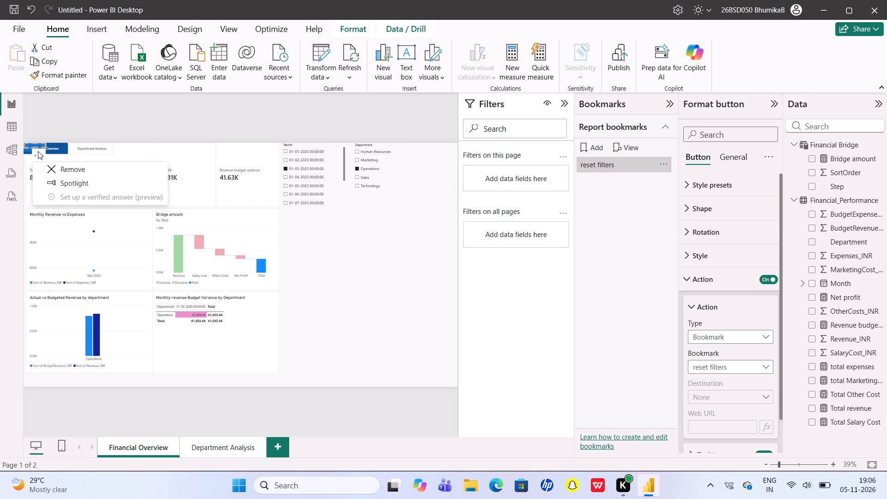
pyautogui.click(49, 125)
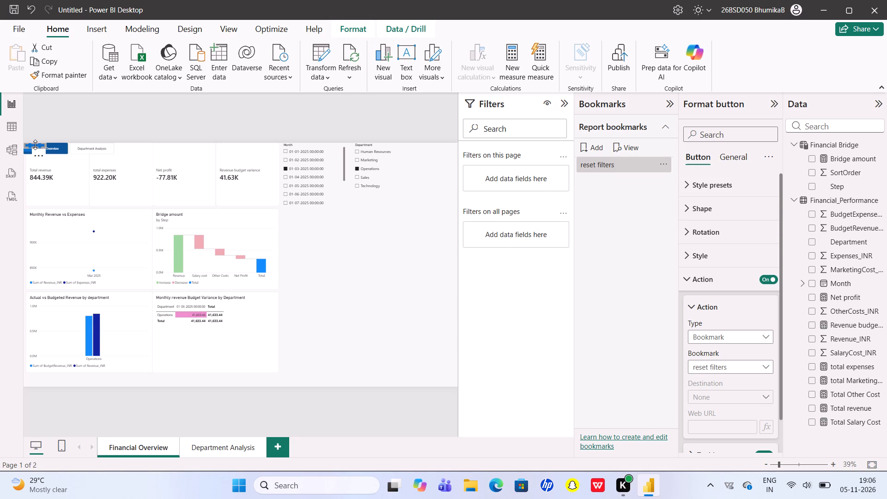
pyautogui.keyDown('ctrl'); pyautogui.click(35, 144); pyautogui.keyUp('ctrl')
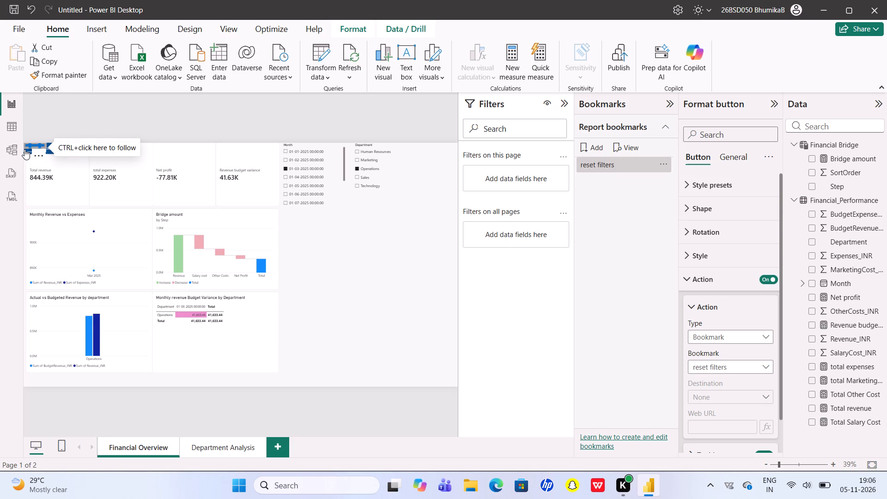
pyautogui.keyDown('ctrl'); pyautogui.doubleClick(24, 149); pyautogui.keyUp('ctrl')
pyautogui.keyDown('ctrl'); pyautogui.click(24, 149); pyautogui.keyUp('ctrl')
pyautogui.keyDown('ctrl'); pyautogui.click(24, 149); pyautogui.keyUp('ctrl')
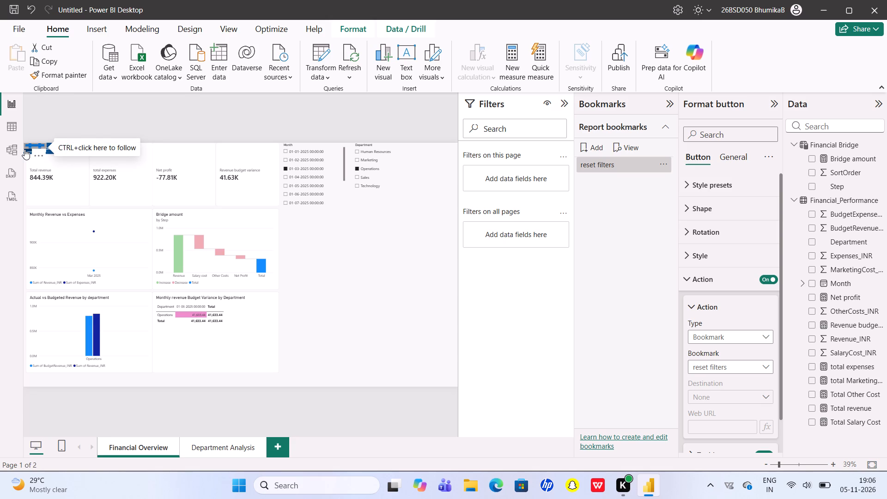
pyautogui.keyDown('ctrl'); pyautogui.click(24, 149); pyautogui.keyUp('ctrl')
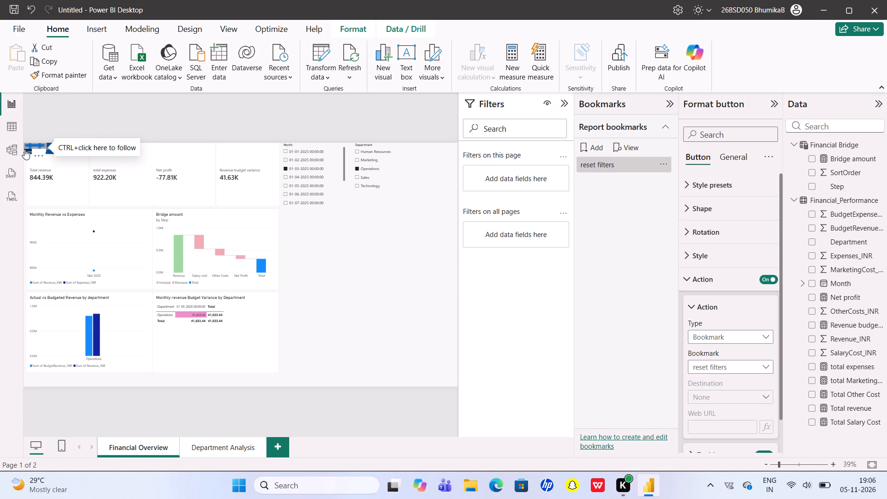
pyautogui.keyDown('ctrl'); pyautogui.doubleClick(24, 149); pyautogui.keyUp('ctrl')
pyautogui.hotkey('ctrl', 'space')
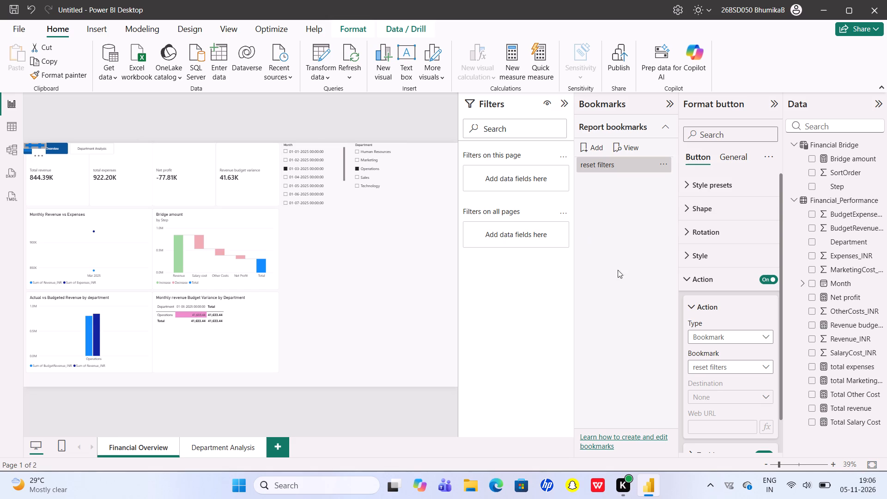
# Check which options are enabled for the "reset filters" bookmark and leave them as they are.
pyautogui.click(662, 162)
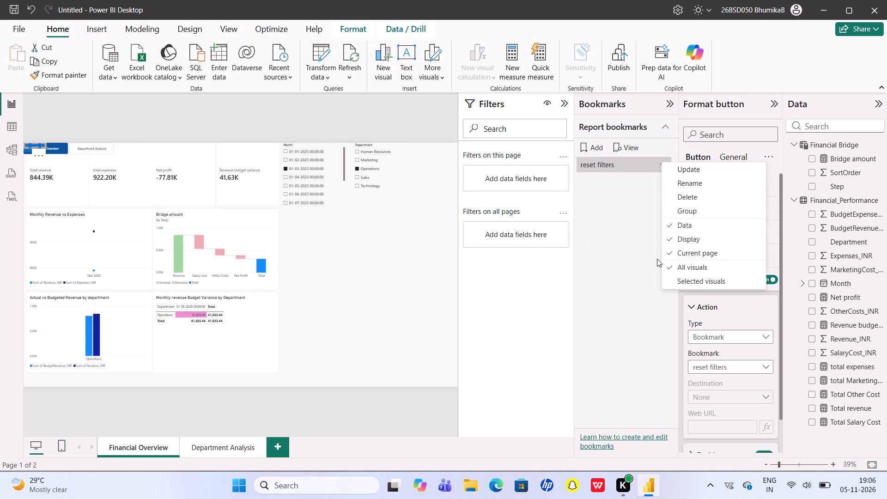
pyautogui.click(399, 304)
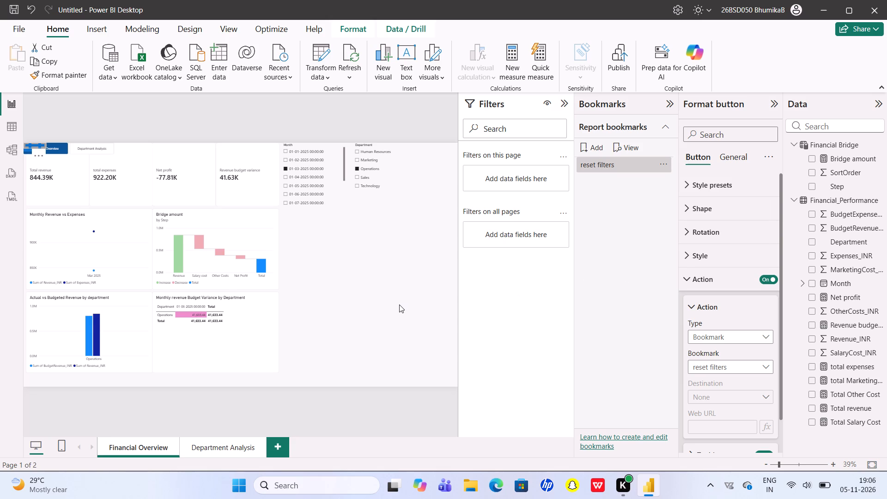
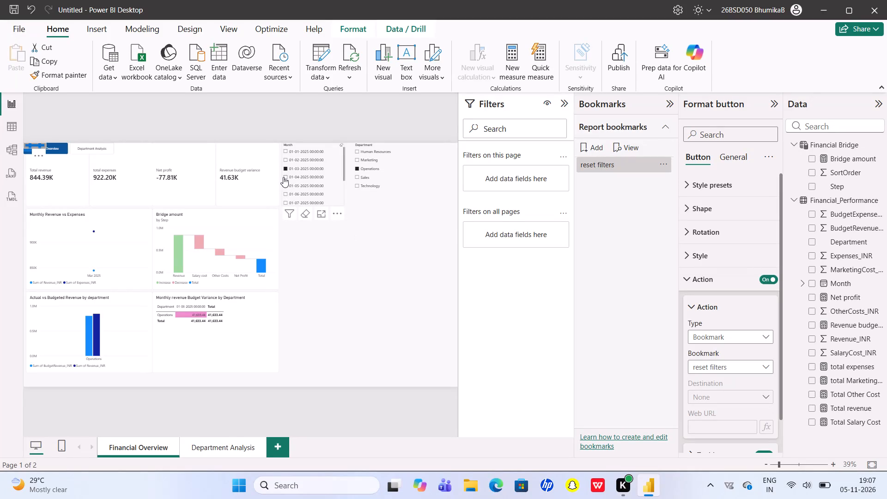
# Clear the 01-03-2025 selection in the Month slicer and the Operations selection in the Department slicer.
pyautogui.click(286, 169)
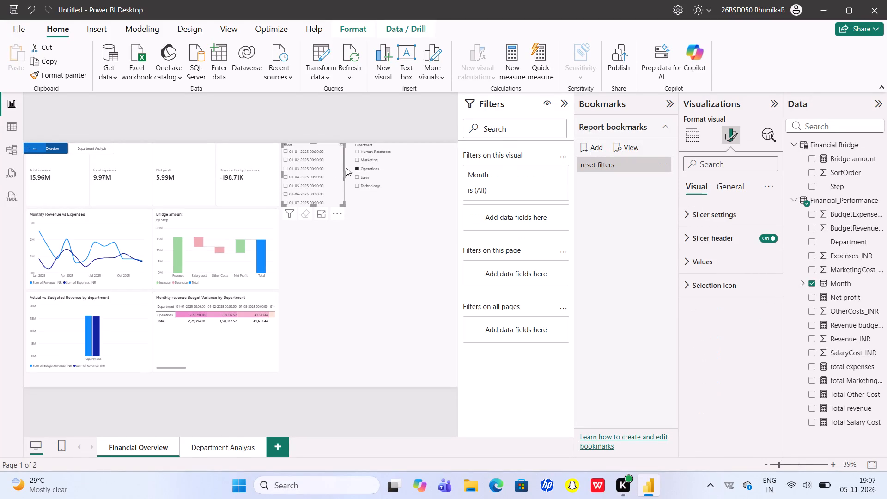
pyautogui.click(354, 169)
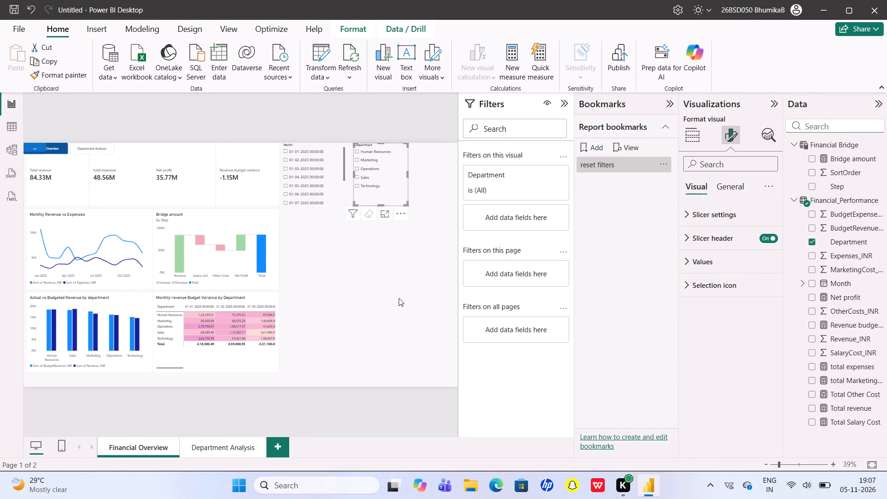
# Set the blank button's bookmark action to "reset filters" on the Financial Overview page.
pyautogui.click(728, 188)
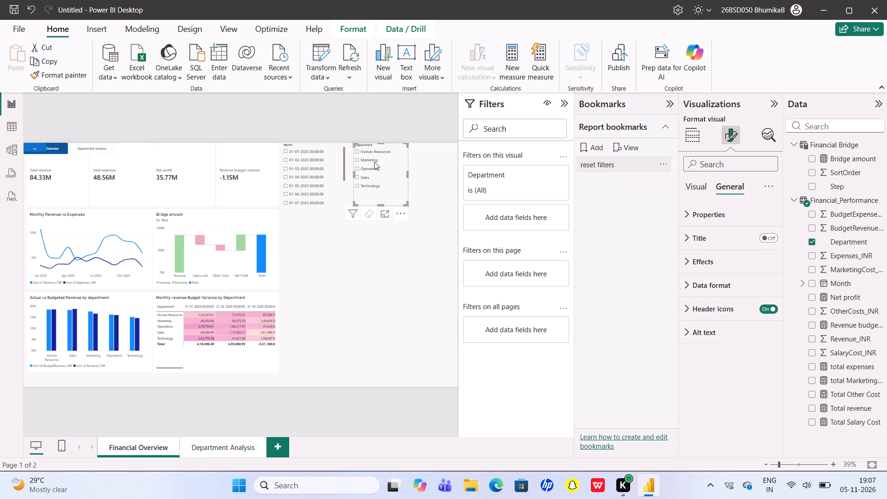
pyautogui.click(26, 150)
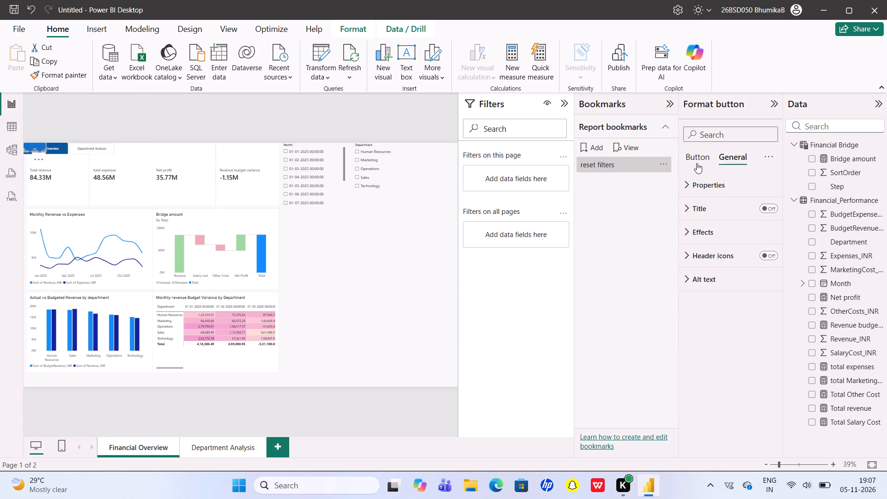
pyautogui.click(694, 157)
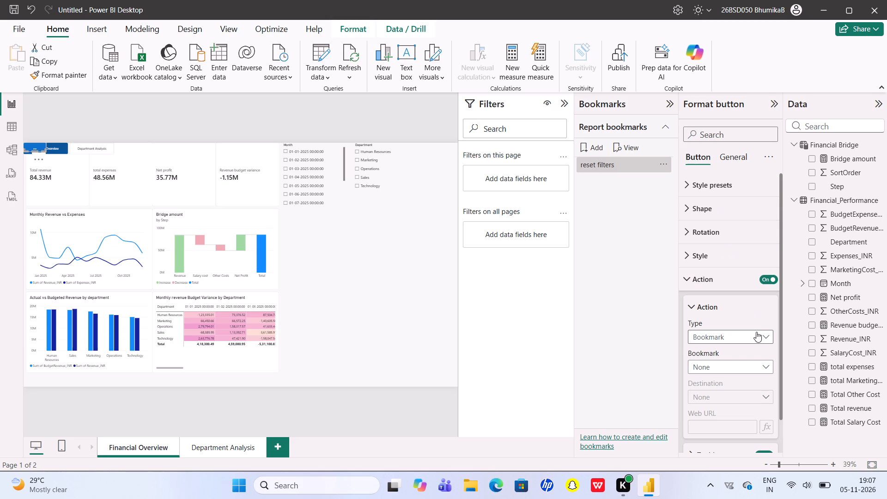
pyautogui.click(760, 368)
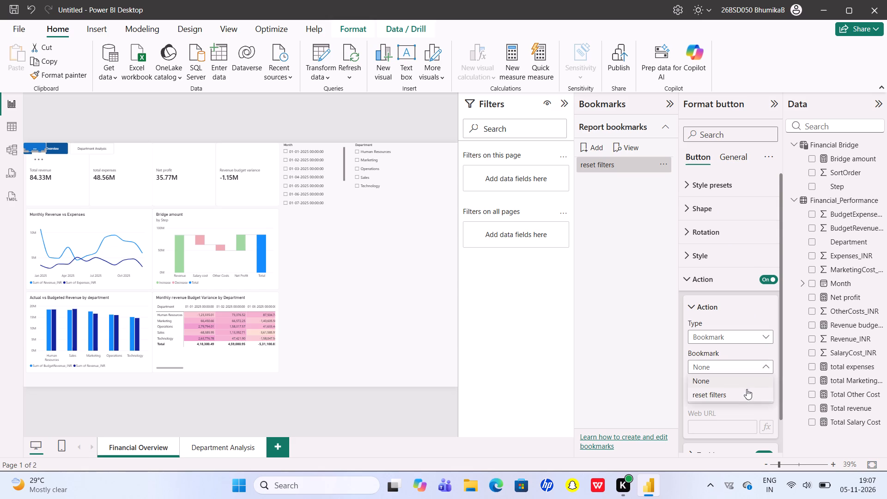
pyautogui.click(744, 395)
pyautogui.scroll(-2, 744, 395)
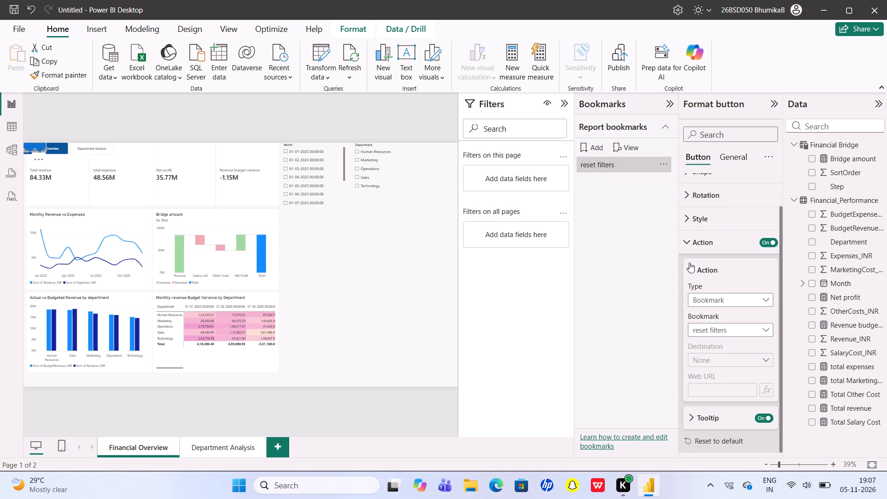
pyautogui.click(689, 262)
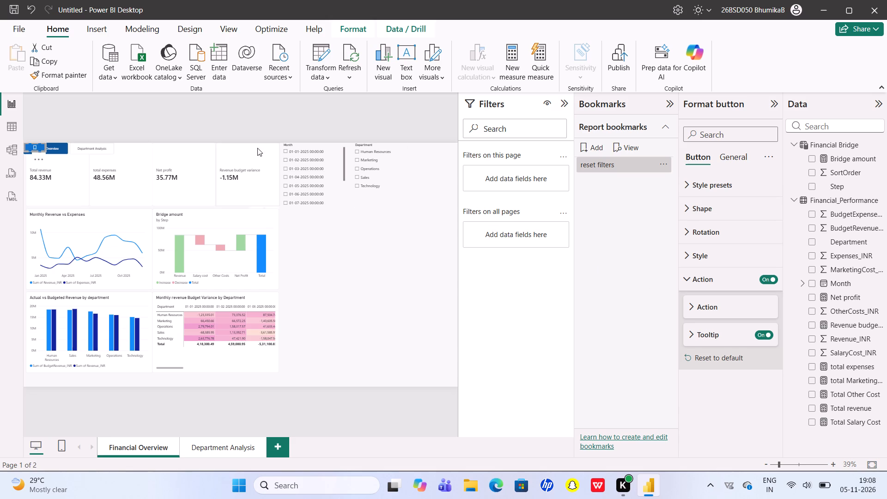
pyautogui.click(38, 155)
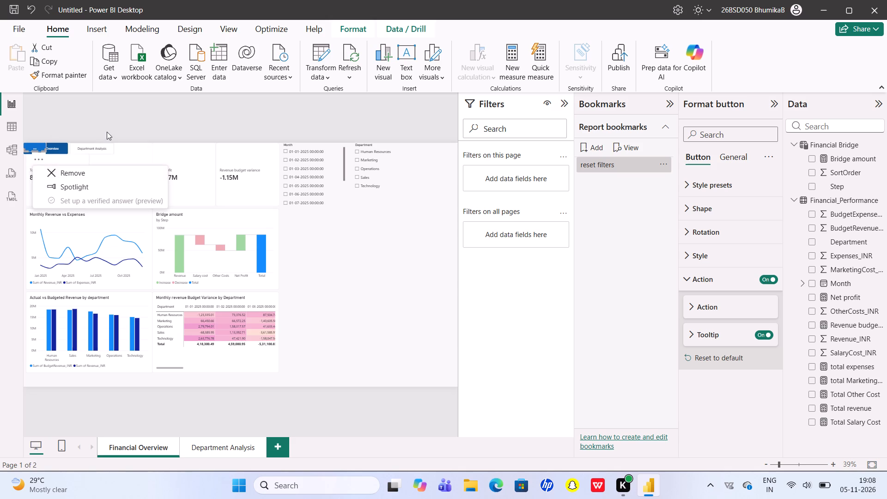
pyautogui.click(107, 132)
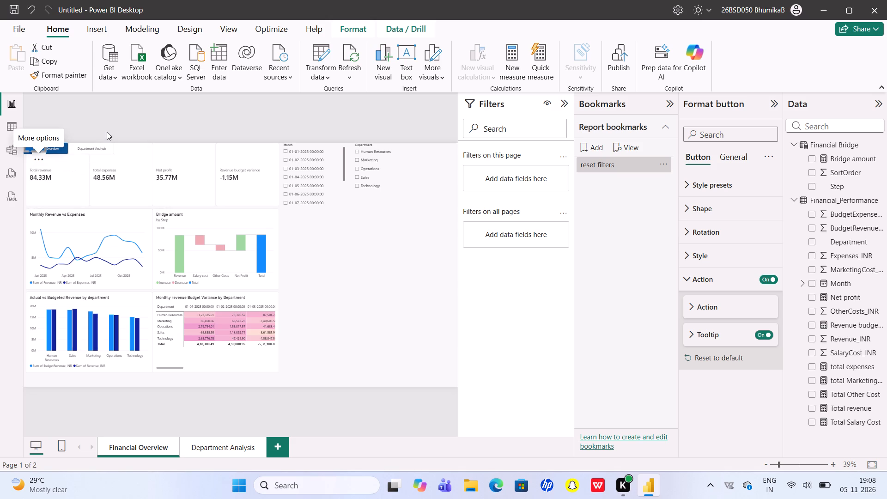
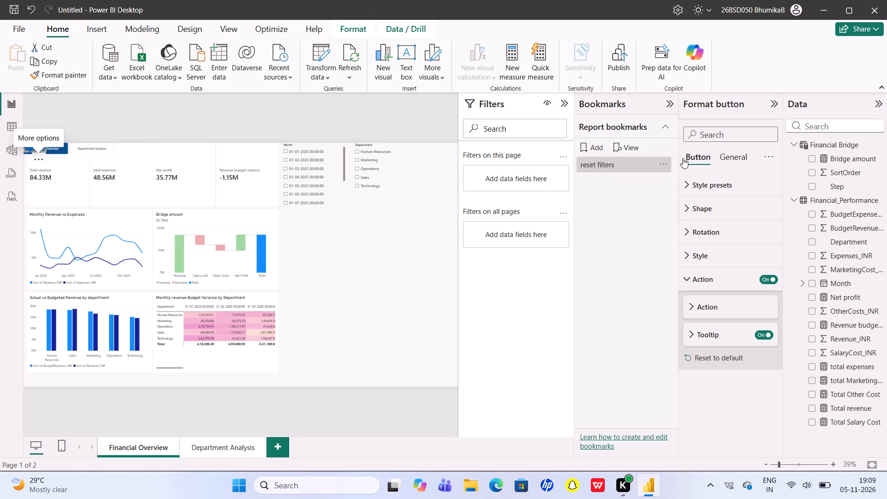
# Update the "reset filters" bookmark to capture the Financial Overview page with both slicers cleared.
pyautogui.click(670, 165)
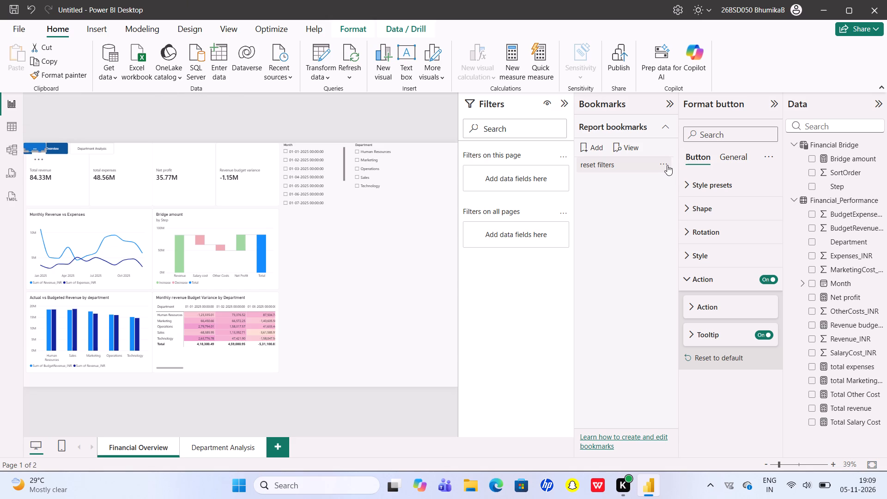
pyautogui.click(667, 165)
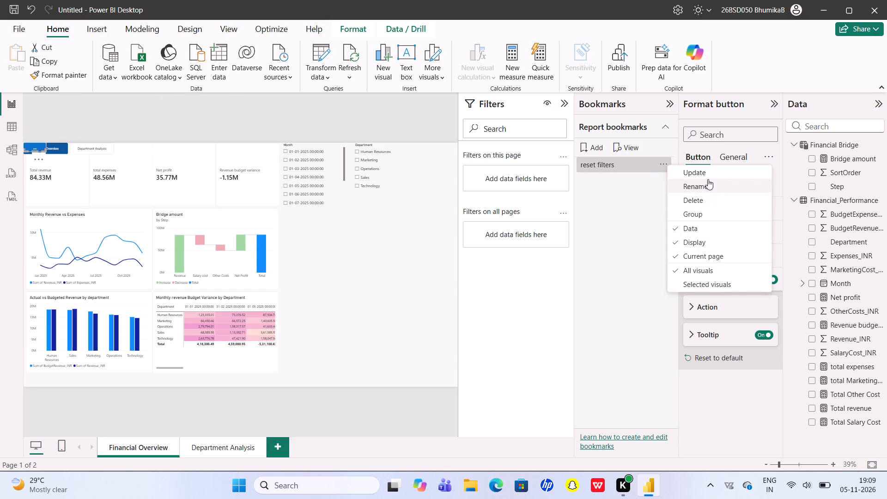
pyautogui.click(708, 170)
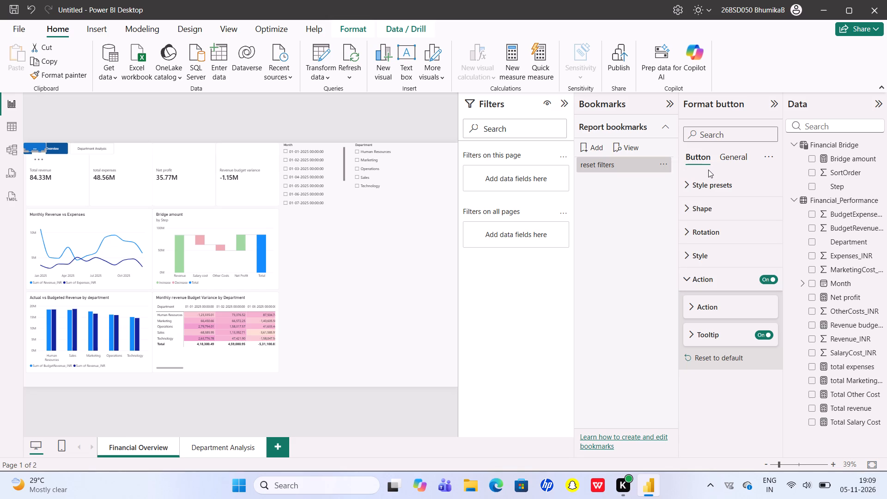
pyautogui.click(666, 168)
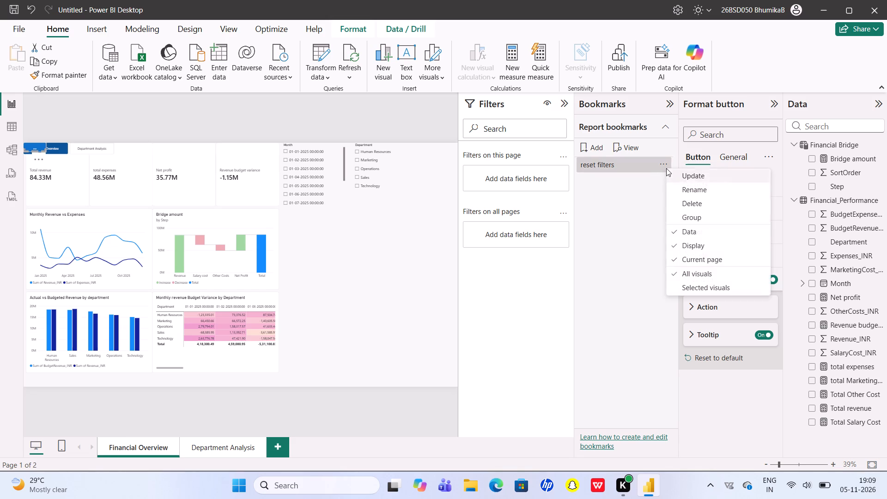
pyautogui.click(685, 177)
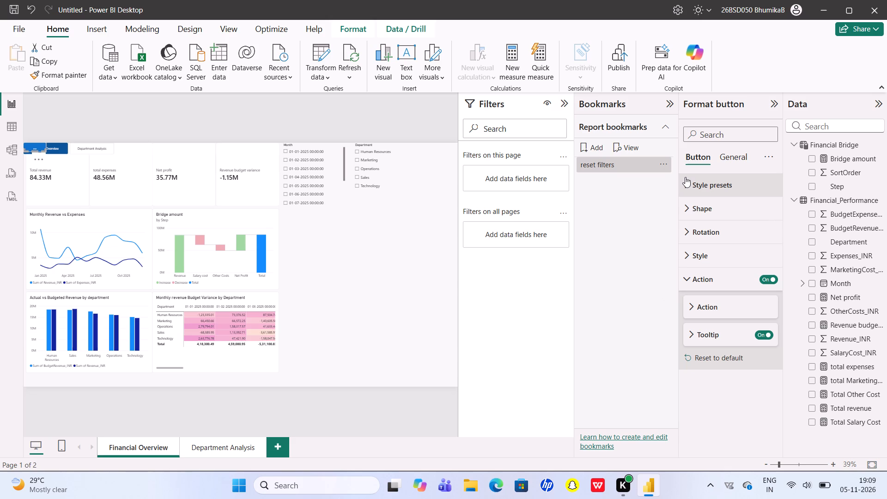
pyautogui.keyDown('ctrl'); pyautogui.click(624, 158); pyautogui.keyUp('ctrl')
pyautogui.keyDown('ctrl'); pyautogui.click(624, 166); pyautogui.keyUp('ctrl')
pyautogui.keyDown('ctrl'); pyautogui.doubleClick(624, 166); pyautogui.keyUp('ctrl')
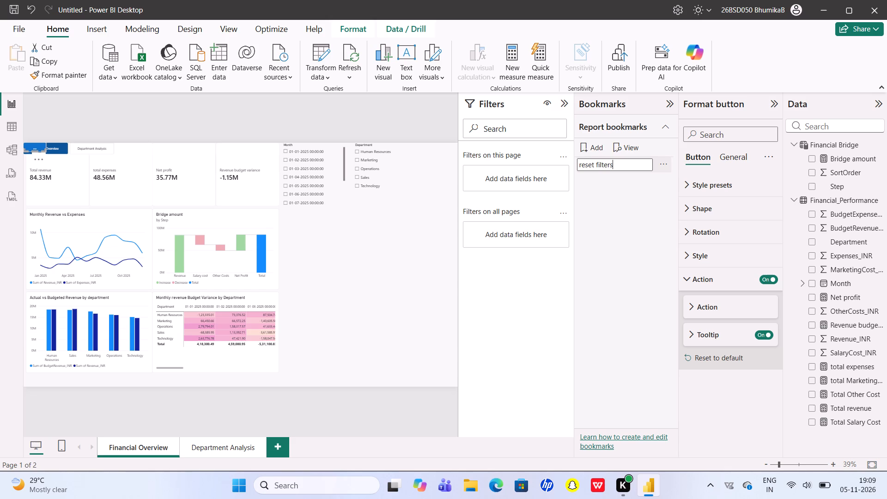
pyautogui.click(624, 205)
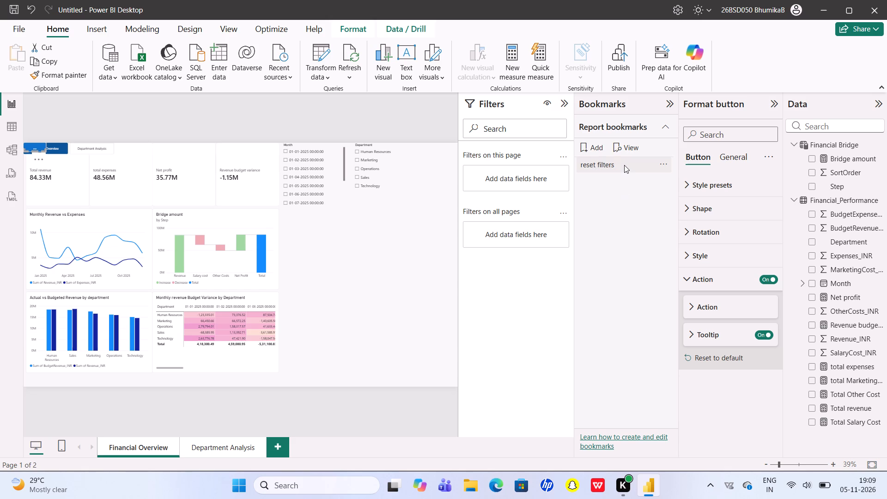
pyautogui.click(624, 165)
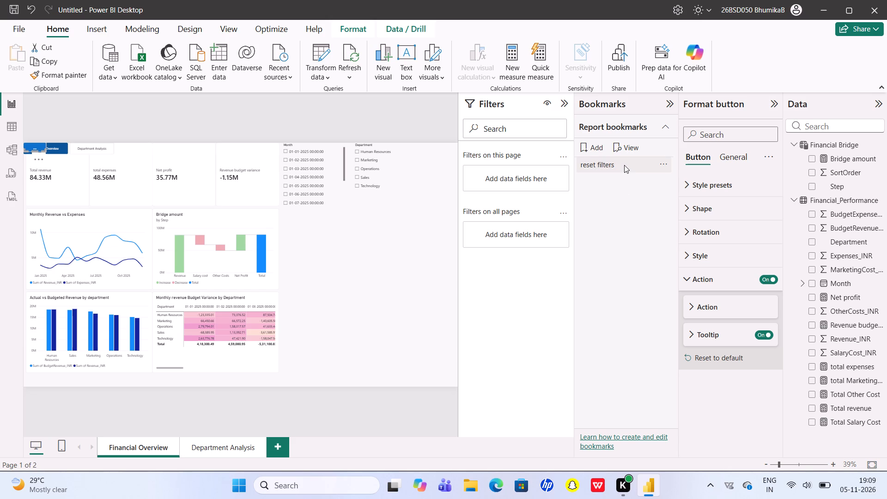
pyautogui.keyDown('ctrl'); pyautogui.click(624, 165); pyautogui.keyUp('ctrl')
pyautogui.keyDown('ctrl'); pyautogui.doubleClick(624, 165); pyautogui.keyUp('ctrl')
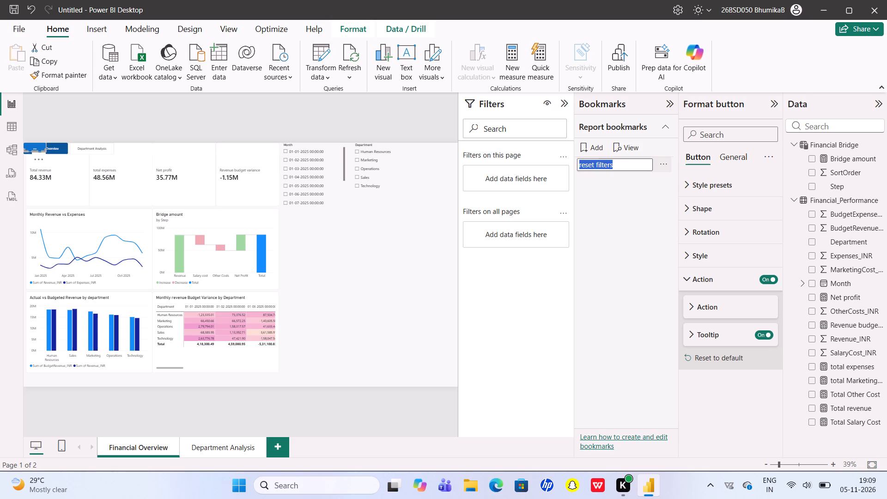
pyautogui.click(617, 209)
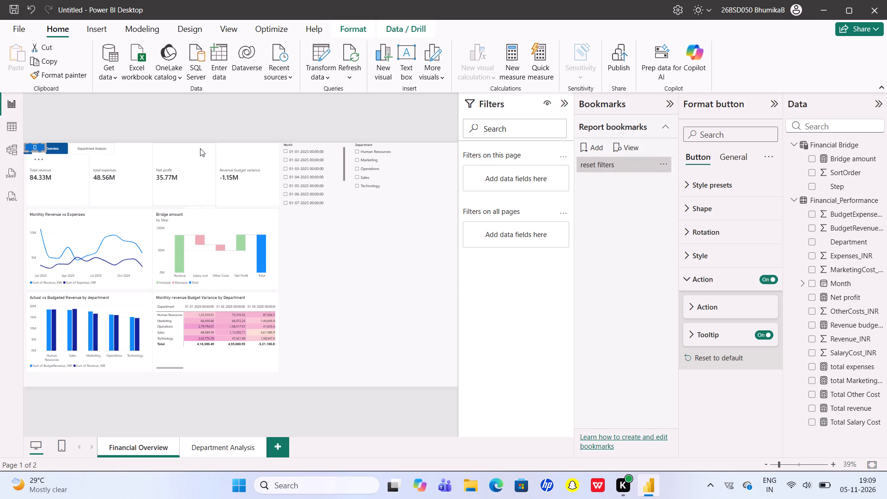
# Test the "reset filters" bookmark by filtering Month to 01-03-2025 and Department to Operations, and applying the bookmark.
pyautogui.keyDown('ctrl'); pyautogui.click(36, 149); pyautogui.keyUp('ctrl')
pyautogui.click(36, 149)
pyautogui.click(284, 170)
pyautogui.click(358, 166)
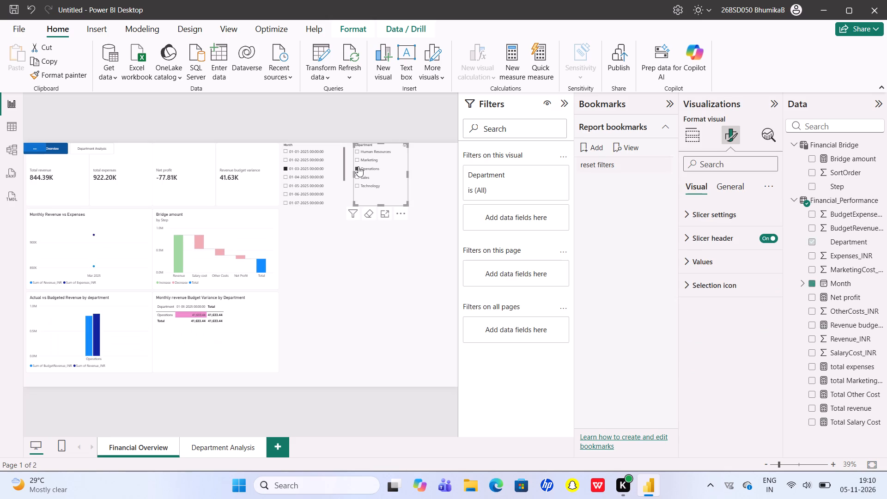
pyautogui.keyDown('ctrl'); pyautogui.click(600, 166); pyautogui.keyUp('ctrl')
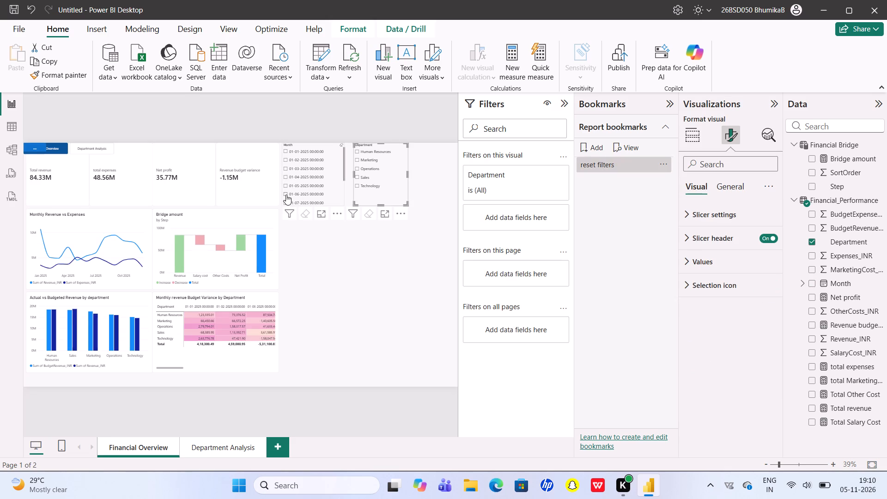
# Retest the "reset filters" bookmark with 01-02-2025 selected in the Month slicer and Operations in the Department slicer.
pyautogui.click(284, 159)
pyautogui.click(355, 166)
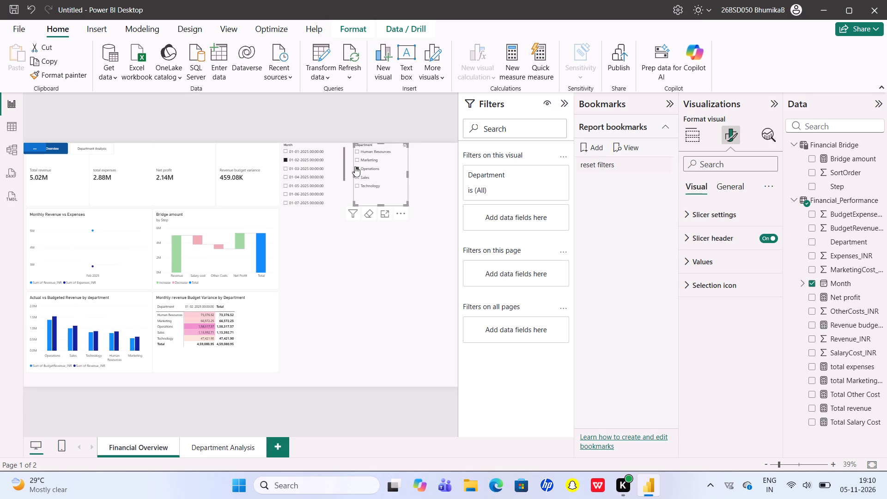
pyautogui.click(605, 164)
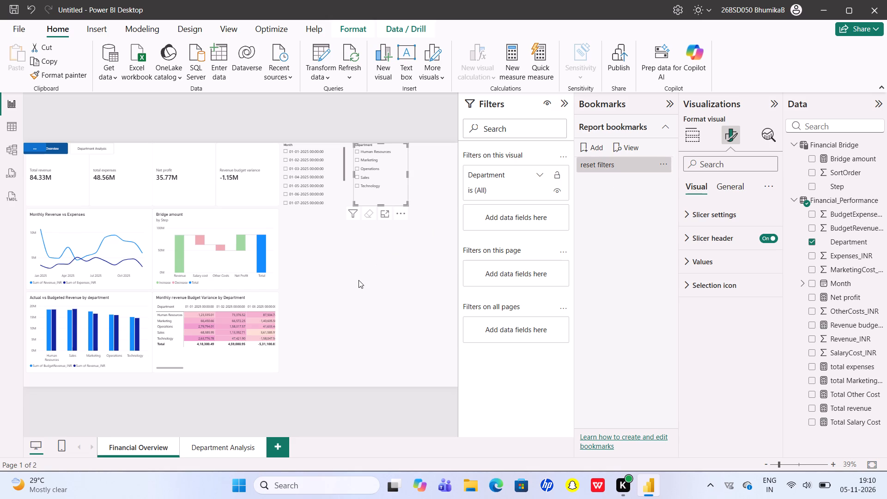
# Add a clustered column chart to the Department Analysis page and enlarge it in width and height.
pyautogui.click(207, 445)
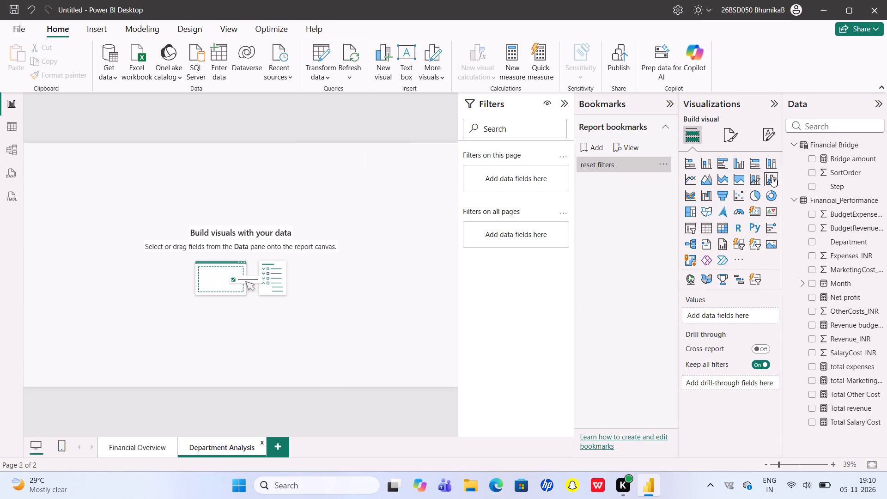
pyautogui.click(741, 168)
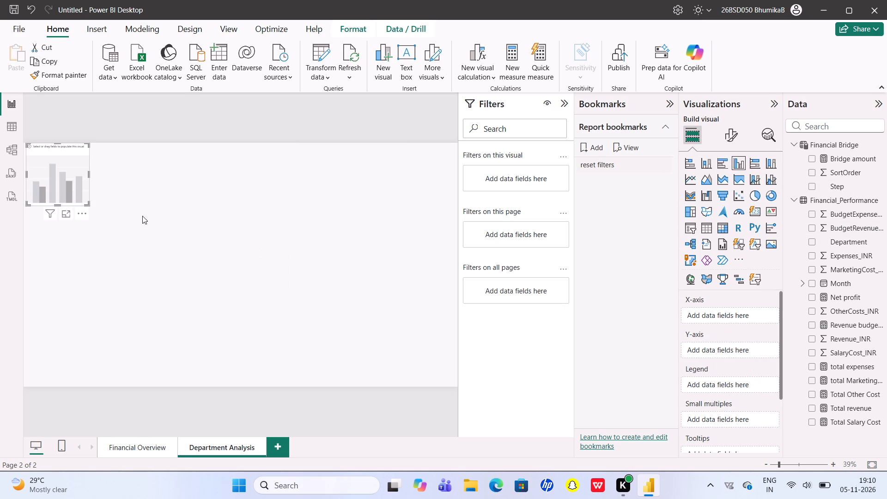
pyautogui.moveTo(90, 172); pyautogui.dragTo(103, 183)
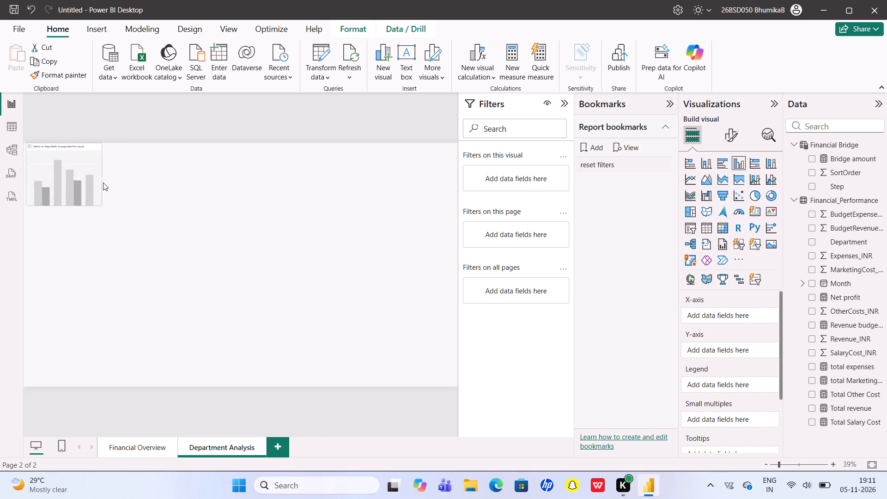
pyautogui.moveTo(103, 183); pyautogui.dragTo(131, 209)
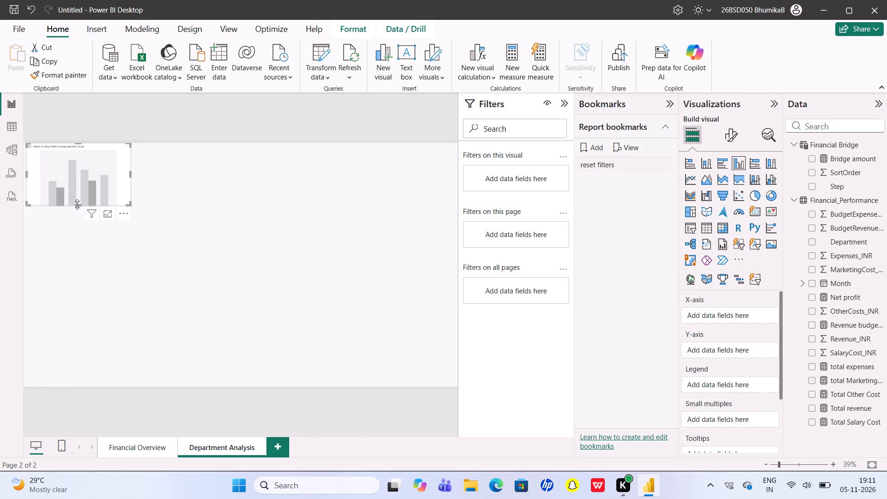
pyautogui.moveTo(77, 204); pyautogui.dragTo(93, 250)
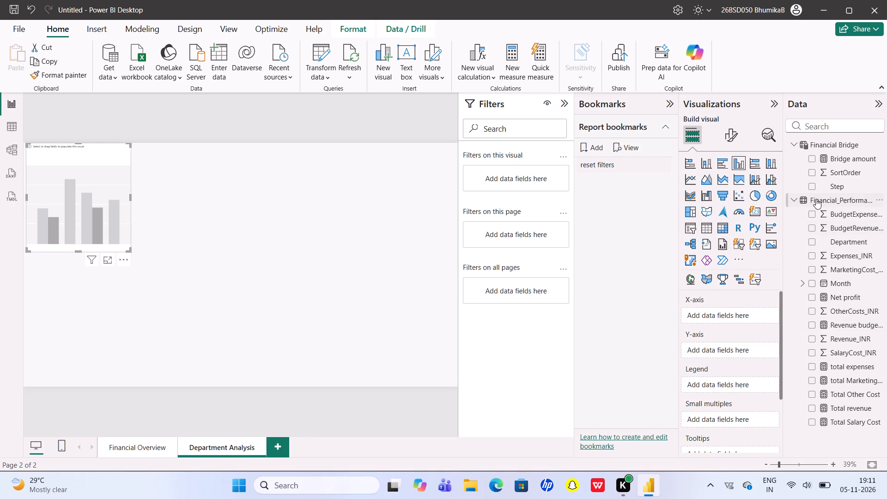
# Plot Expenses_INR and BudgetExpenses_INR by Department in the new column chart.
pyautogui.click(813, 258)
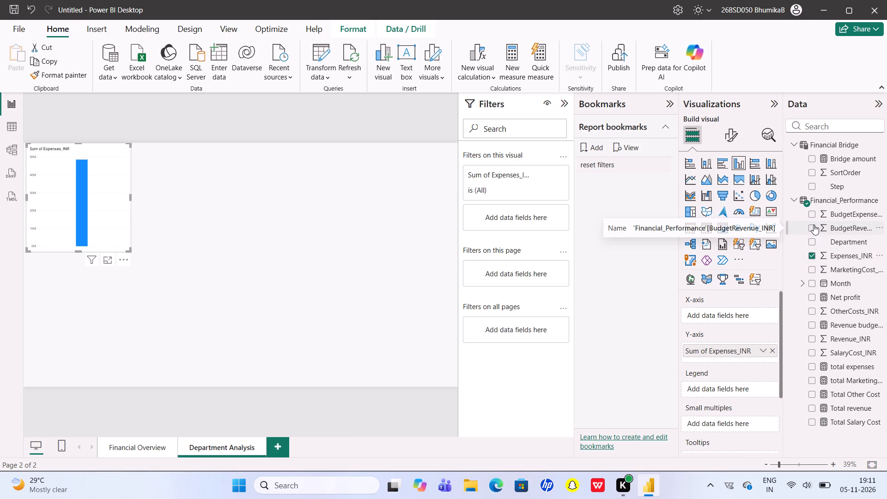
pyautogui.click(811, 213)
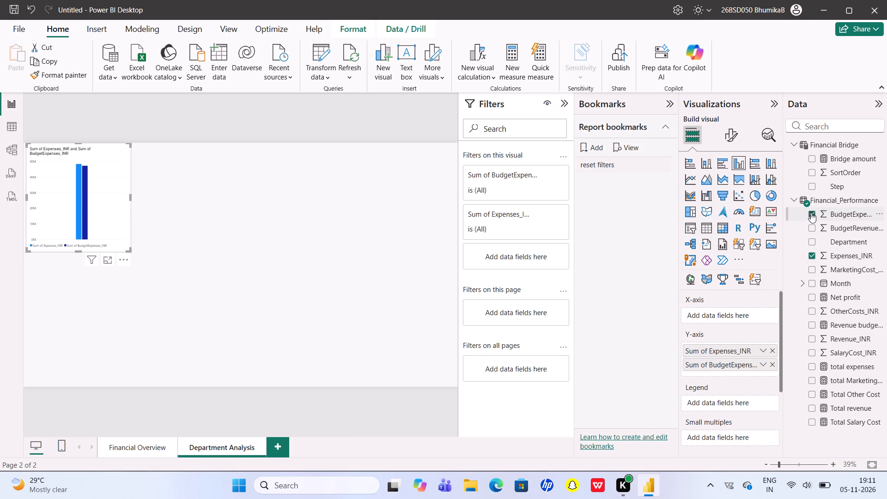
pyautogui.click(811, 240)
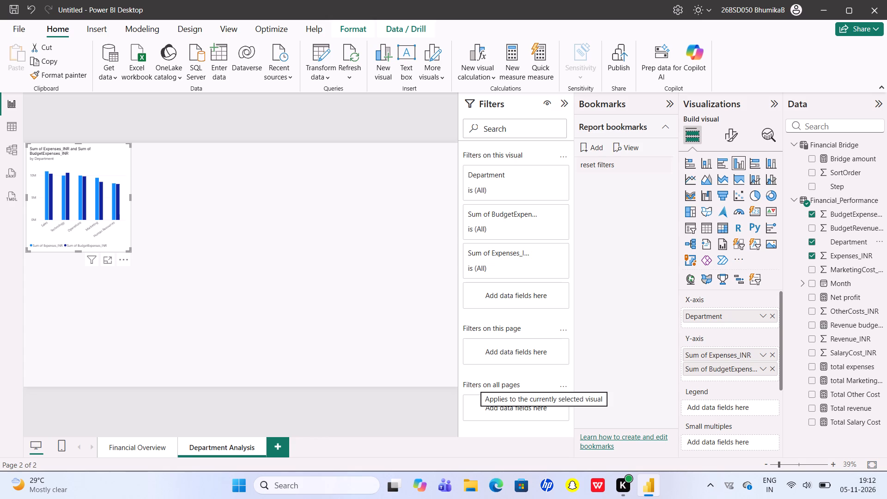
# Turn off the subtitle of the expenses-by-department column chart.
pyautogui.click(734, 135)
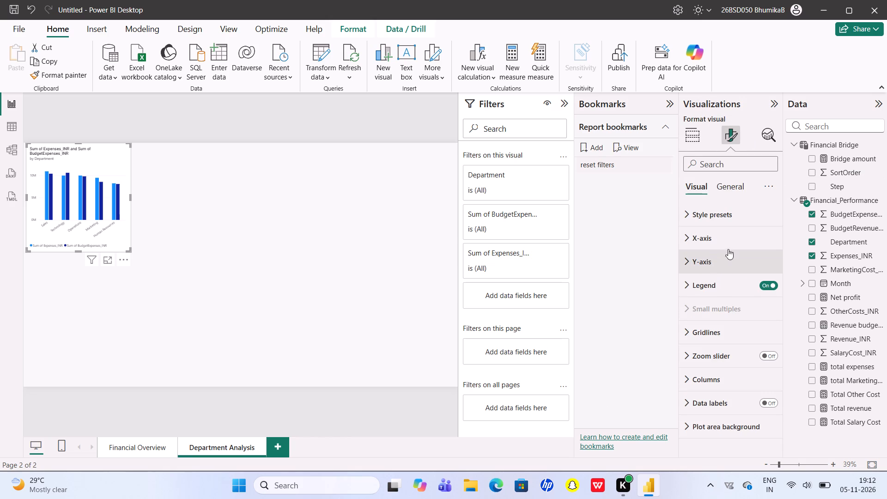
pyautogui.click(734, 183)
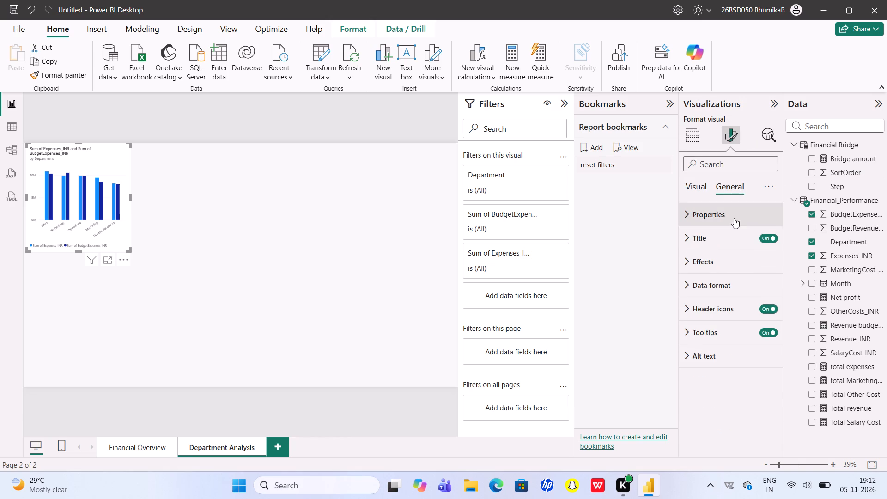
pyautogui.click(727, 242)
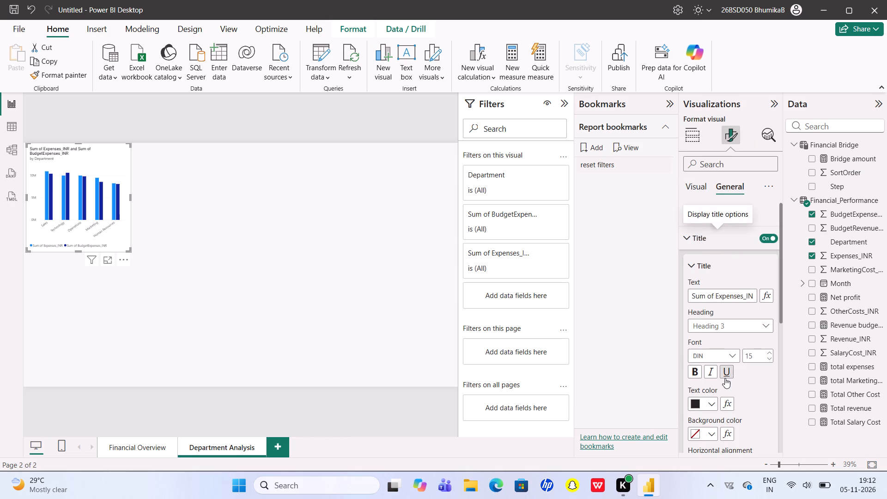
pyautogui.scroll(-2, 725, 378)
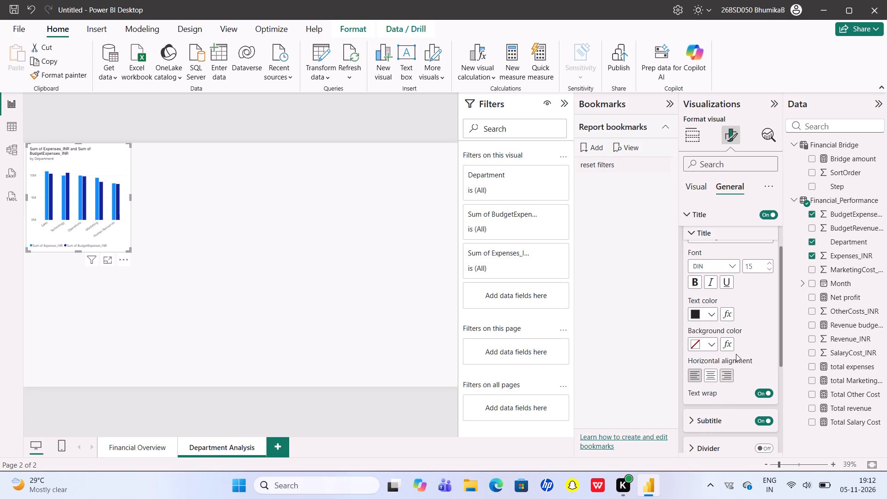
pyautogui.scroll(1, 736, 352)
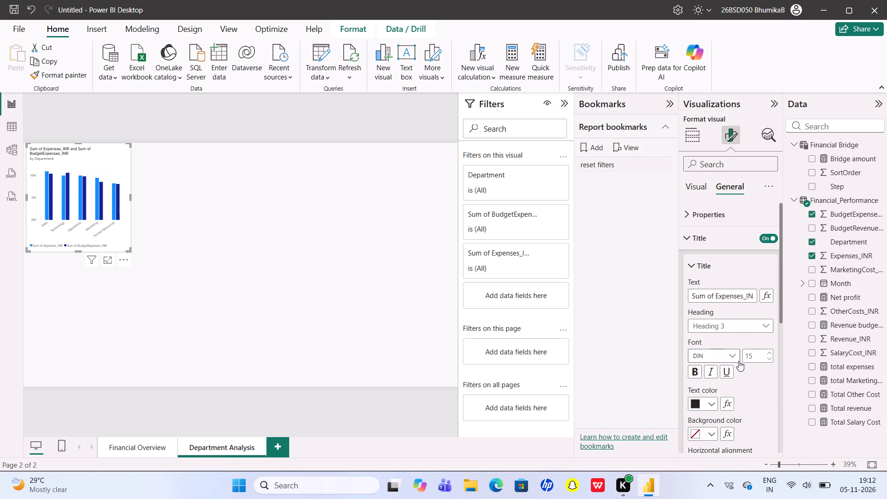
pyautogui.scroll(-3, 745, 344)
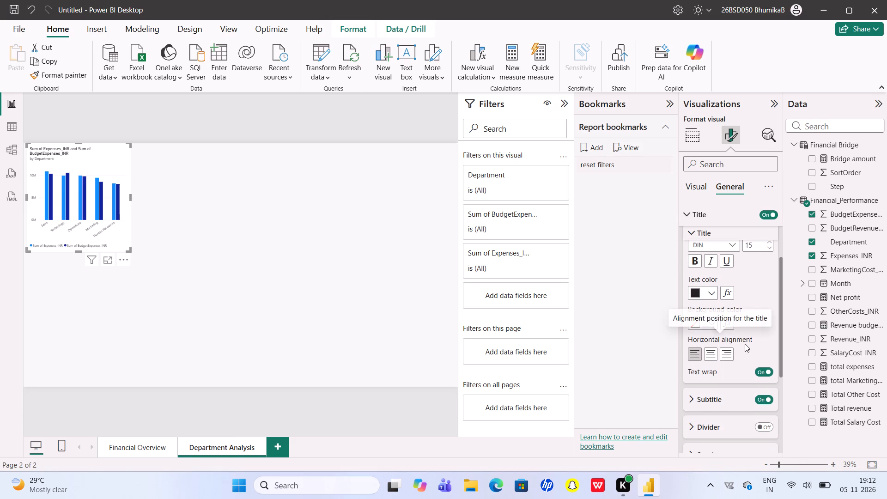
pyautogui.click(763, 399)
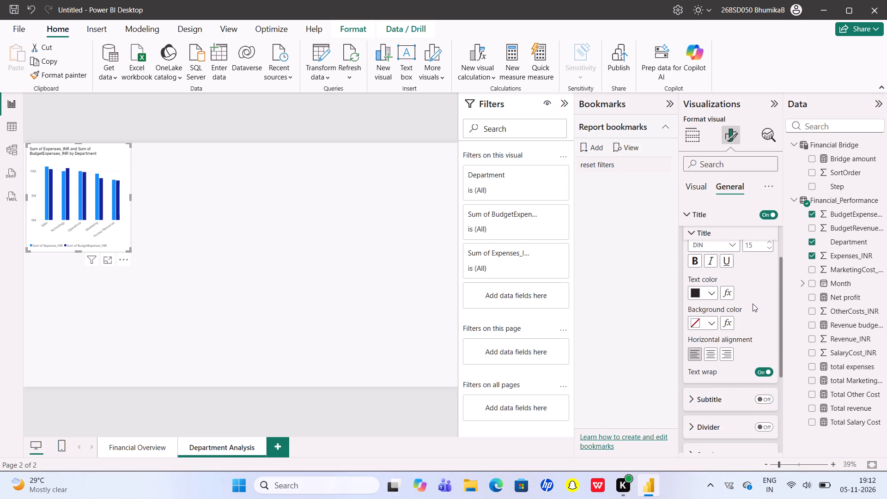
# Replace the title of the expenses-by-department column chart with "Actual vs Budgeted Expenses By Department".
pyautogui.scroll(3, 753, 304)
pyautogui.click(746, 298)
pyautogui.press('BackSpace')
pyautogui.press('BackSpace')
pyautogui.press('BackSpace')
pyautogui.press('BackSpace')
pyautogui.press('BackSpace')
pyautogui.press('BackSpace')
pyautogui.press('BackSpace')
pyautogui.press('BackSpace')
pyautogui.press('BackSpace')
pyautogui.press('BackSpace')
pyautogui.press('BackSpace')
pyautogui.press('BackSpace')
pyautogui.press('BackSpace')
pyautogui.press('BackSpace')
pyautogui.press('BackSpace')
pyautogui.press('BackSpace')
pyautogui.press('BackSpace')
pyautogui.press('BackSpace')
pyautogui.press('BackSpace')
pyautogui.press('BackSpace')
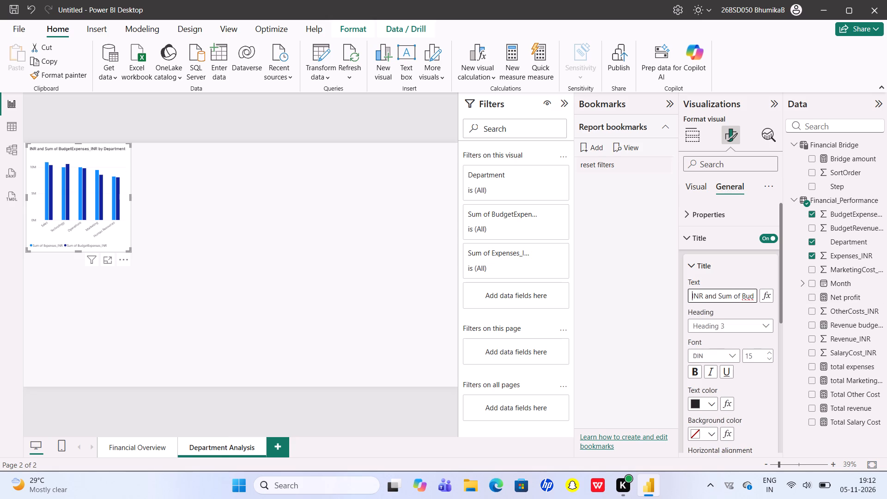
pyautogui.click(754, 295)
pyautogui.press('BackSpace')
pyautogui.press('BackSpace')
pyautogui.press('BackSpace')
pyautogui.press('BackSpace')
pyautogui.press('BackSpace')
pyautogui.press('BackSpace')
pyautogui.press('BackSpace')
pyautogui.press('BackSpace')
pyautogui.press('BackSpace')
pyautogui.press('BackSpace')
pyautogui.press('BackSpace')
pyautogui.press('BackSpace')
pyautogui.press('BackSpace')
pyautogui.press('BackSpace')
pyautogui.press('BackSpace')
pyautogui.press('BackSpace')
pyautogui.press('BackSpace')
pyautogui.press('BackSpace')
pyautogui.press('BackSpace')
pyautogui.press('BackSpace')
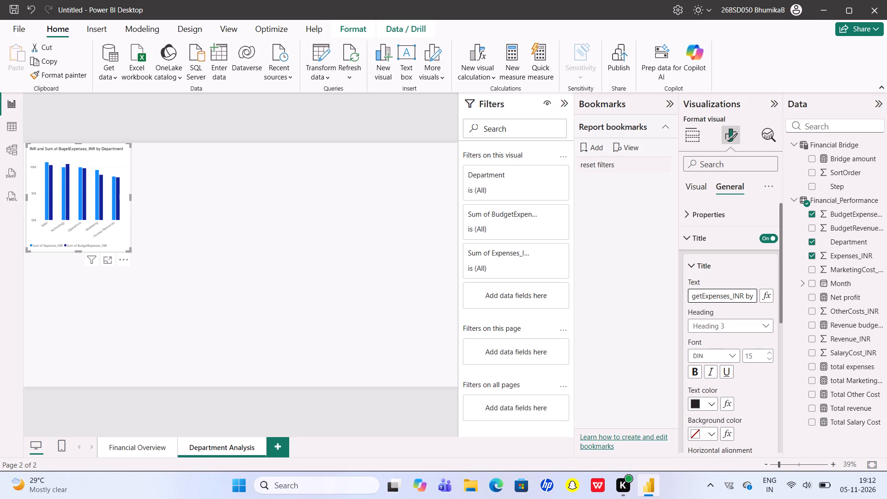
pyautogui.press('BackSpace')
pyautogui.press('BackSpace')
pyautogui.press('BackSpace')
pyautogui.press('BackSpace')
pyautogui.press('BackSpace')
pyautogui.press('BackSpace')
pyautogui.press('BackSpace')
pyautogui.press('BackSpace')
pyautogui.press('BackSpace')
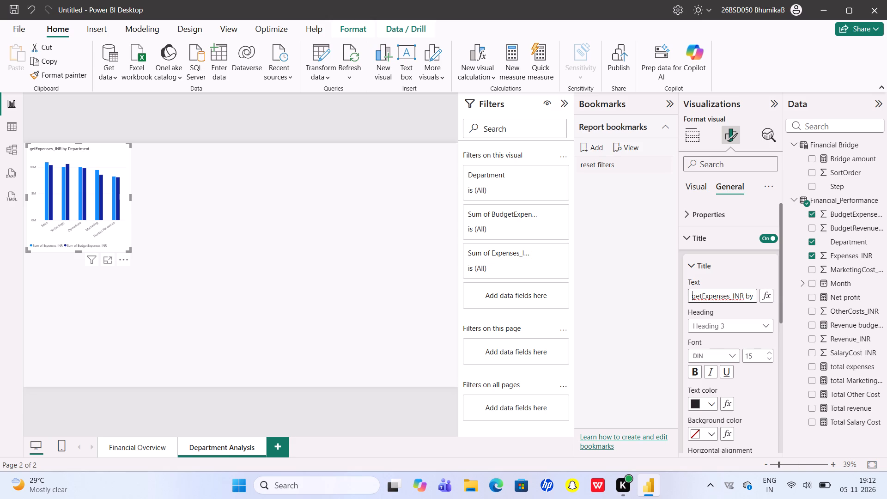
pyautogui.click(751, 295)
pyautogui.press('BackSpace')
pyautogui.press('BackSpace')
pyautogui.press('BackSpace')
pyautogui.press('BackSpace')
pyautogui.press('BackSpace')
pyautogui.press('BackSpace')
pyautogui.press('BackSpace')
pyautogui.press('BackSpace')
pyautogui.press('BackSpace')
pyautogui.press('BackSpace')
pyautogui.press('BackSpace')
pyautogui.press('BackSpace')
pyautogui.press('BackSpace')
pyautogui.press('BackSpace')
pyautogui.press('BackSpace')
pyautogui.press('BackSpace')
pyautogui.press('BackSpace')
pyautogui.press('BackSpace')
pyautogui.press('BackSpace')
pyautogui.press('BackSpace')
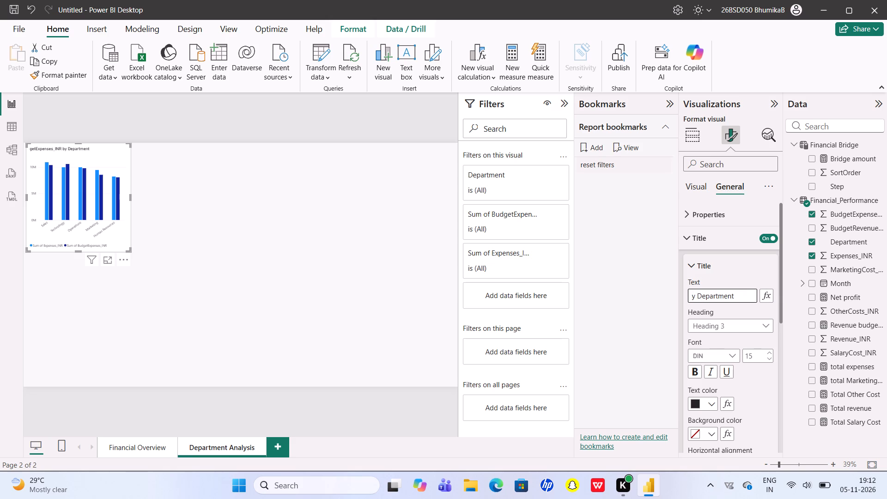
pyautogui.click(745, 298)
pyautogui.press('BackSpace')
pyautogui.press('BackSpace')
pyautogui.press('BackSpace')
pyautogui.press('BackSpace')
pyautogui.press('BackSpace')
pyautogui.press('BackSpace')
pyautogui.press('BackSpace')
pyautogui.press('BackSpace')
pyautogui.press('BackSpace')
pyautogui.press('BackSpace')
pyautogui.press('BackSpace')
pyautogui.press('BackSpace')
pyautogui.press('BackSpace')
pyautogui.press('BackSpace')
pyautogui.press('BackSpace')
pyautogui.press('BackSpace')
pyautogui.press('BackSpace')
pyautogui.press('BackSpace')
pyautogui.press('BackSpace')
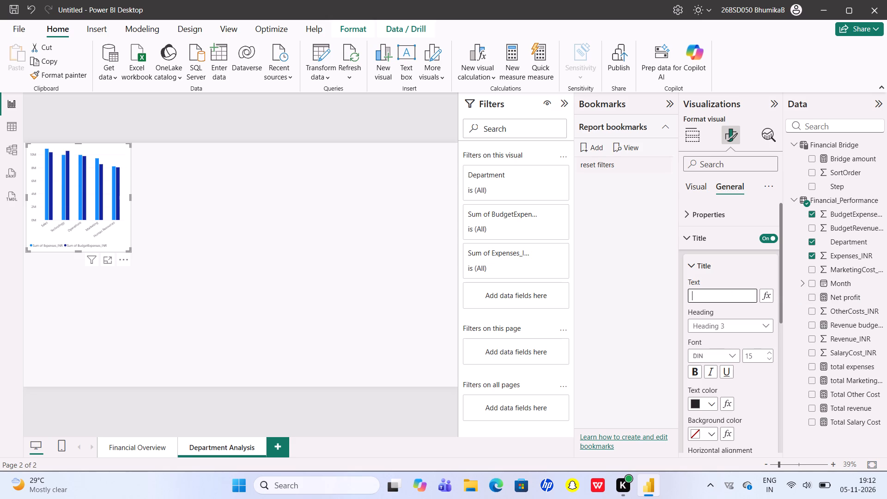
pyautogui.write('ac')
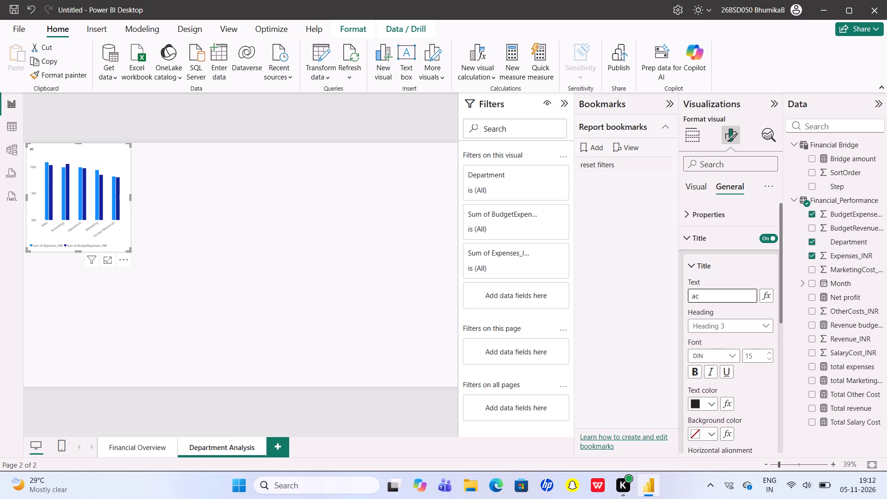
pyautogui.press('BackSpace')
pyautogui.press('BackSpace')
pyautogui.write('Actual')
pyautogui.press('space')
pyautogui.write('vs Budgeted')
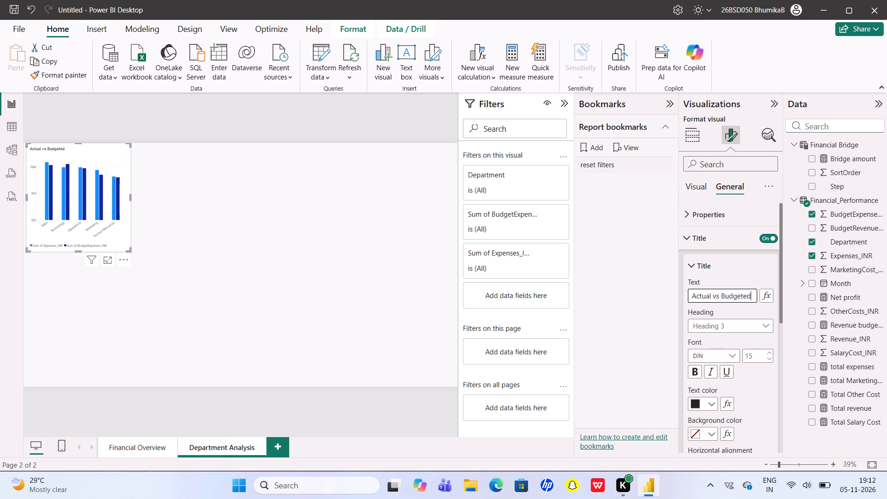
pyautogui.press('space')
pyautogui.write('Ex')
pyautogui.write('penses')
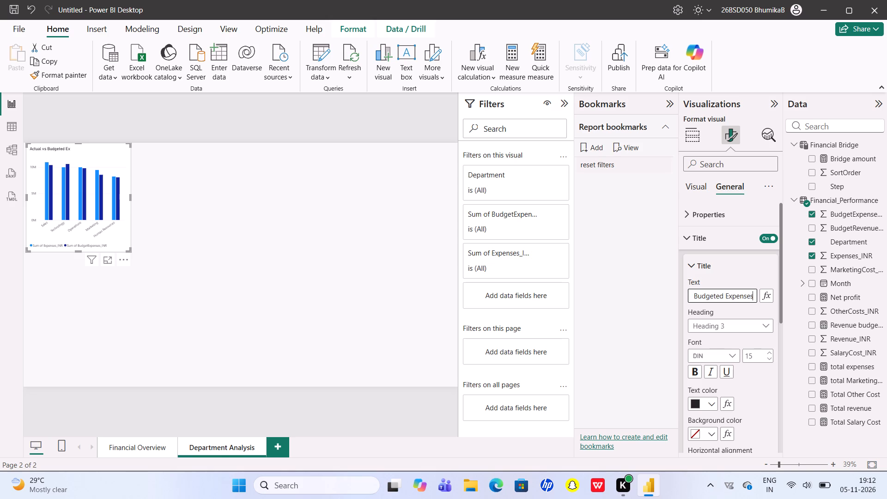
pyautogui.press('space')
pyautogui.write('By Department')
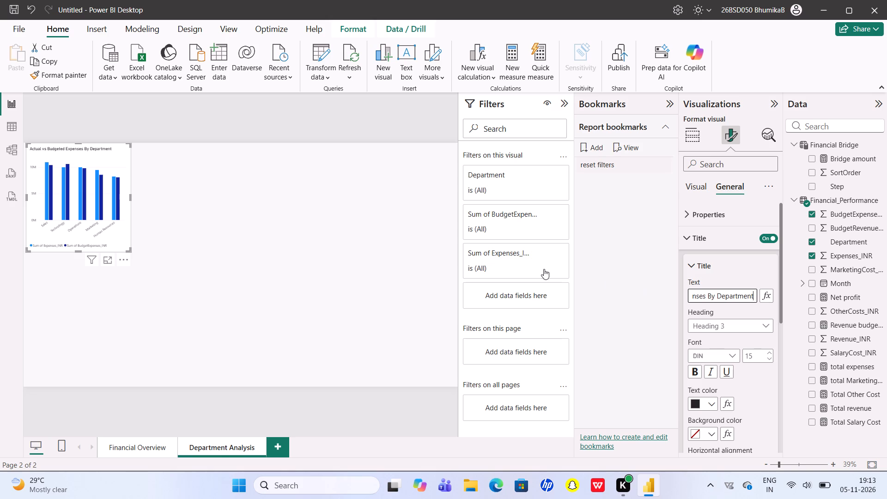
pyautogui.click(381, 242)
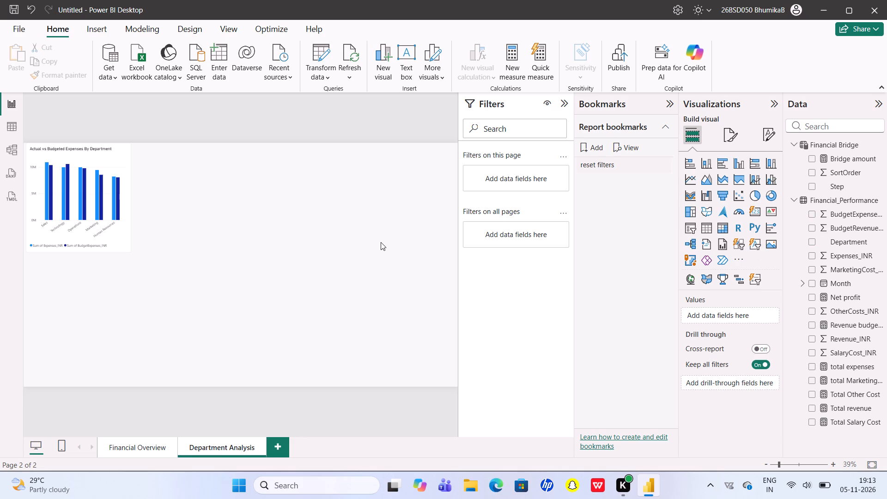
# Add a second clustered column chart plotting Net profit by Month, using the plain Month field instead of its date hierarchy.
pyautogui.click(736, 165)
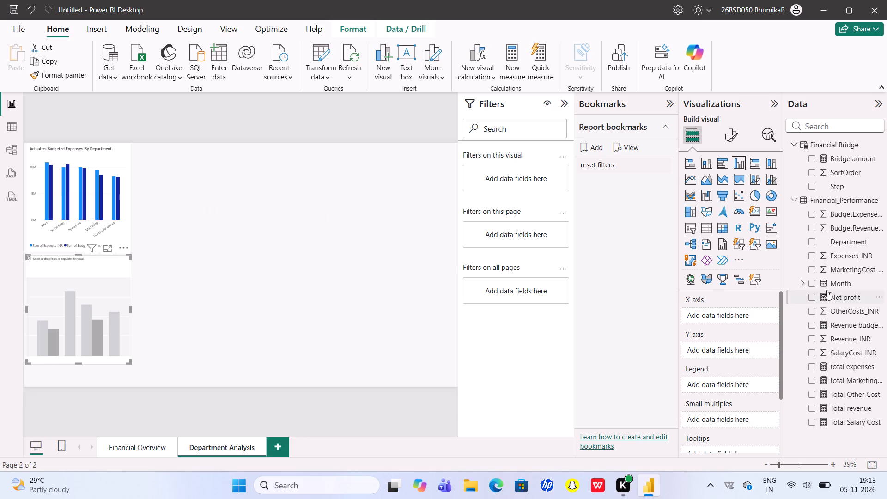
pyautogui.click(814, 284)
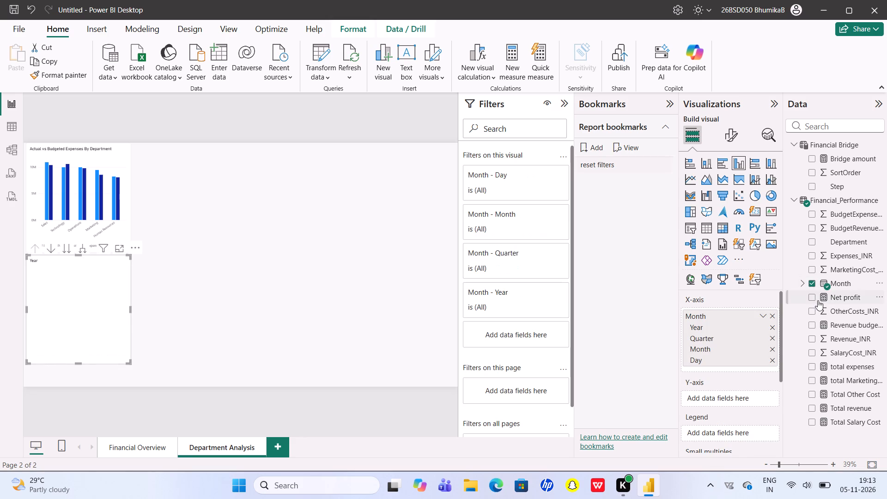
pyautogui.click(812, 298)
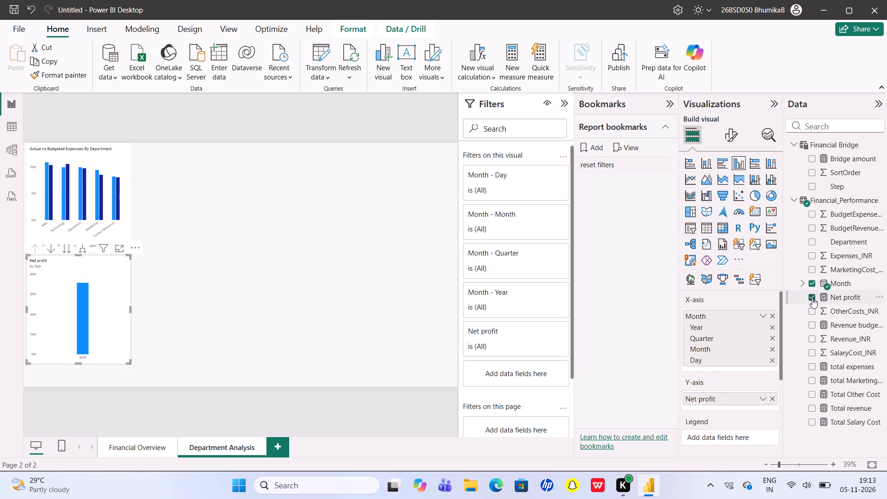
pyautogui.click(764, 315)
pyautogui.click(797, 368)
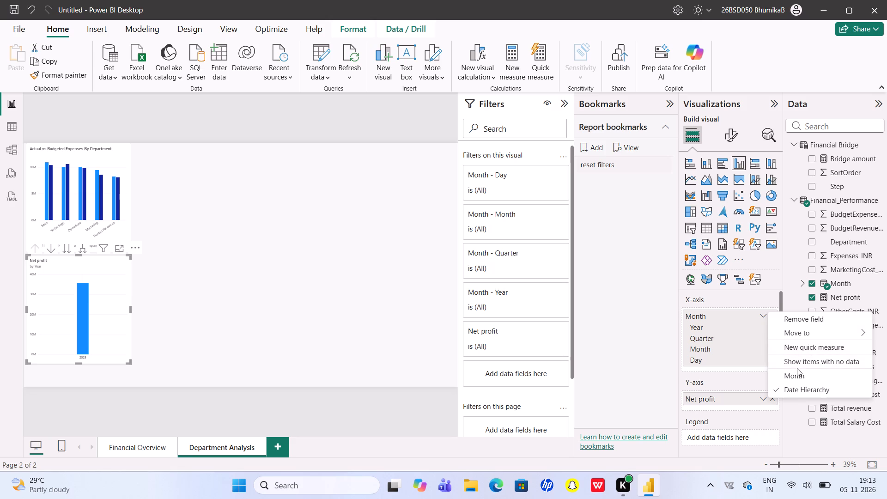
pyautogui.click(797, 372)
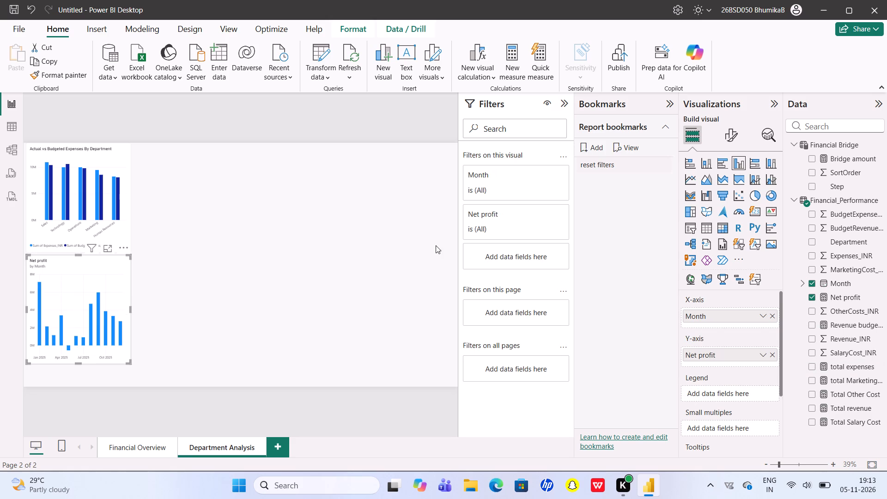
# Turn off the subtitle of the net profit column chart.
pyautogui.click(728, 137)
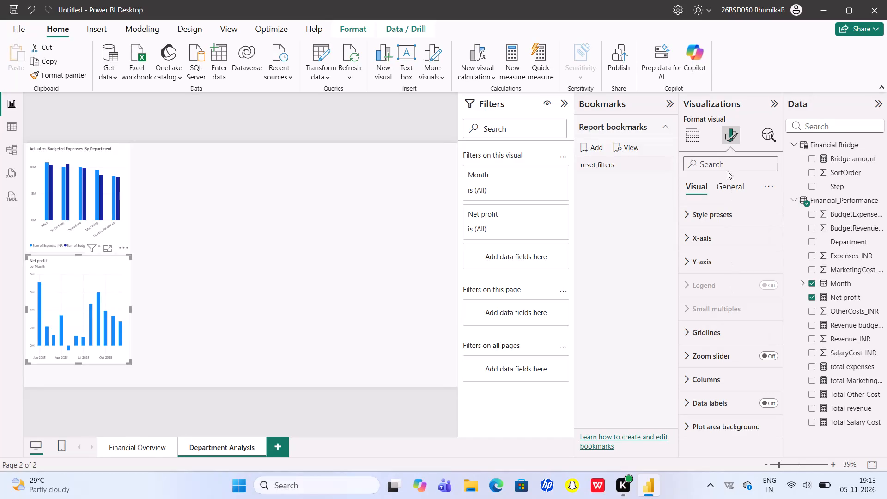
pyautogui.click(728, 180)
pyautogui.click(726, 241)
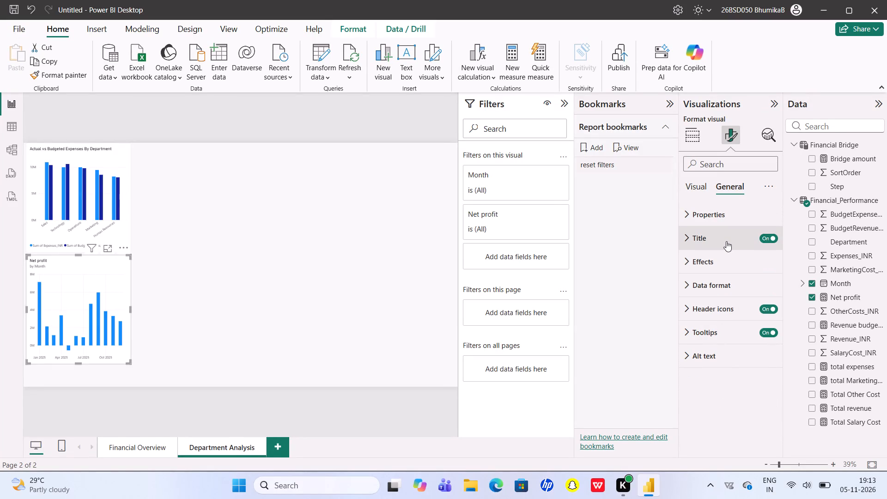
pyautogui.scroll(-1, 746, 370)
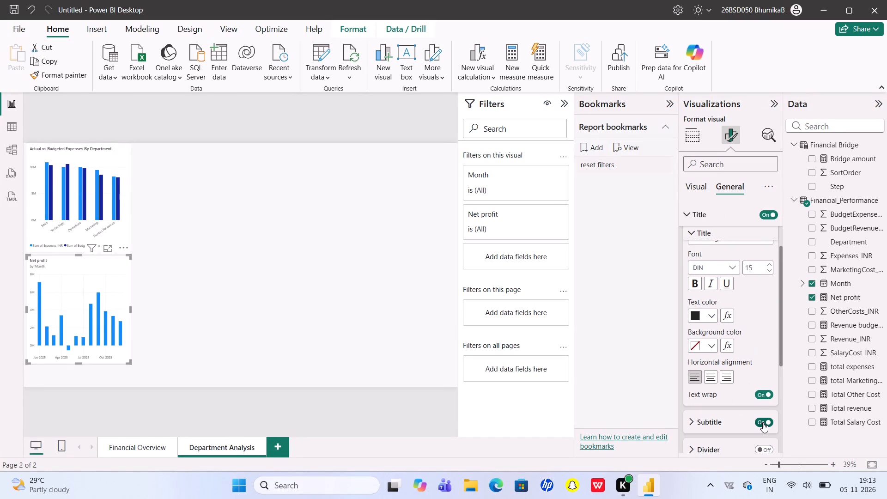
pyautogui.click(763, 422)
# Replace the net profit chart's title with "Monthly Net Profit Analysis".
pyautogui.scroll(1, 753, 368)
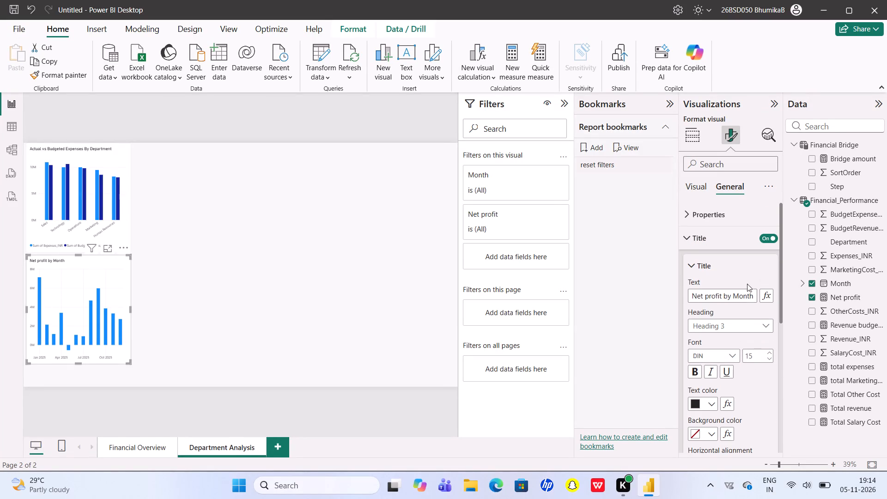
pyautogui.click(750, 295)
pyautogui.press('BackSpace')
pyautogui.press('BackSpace')
pyautogui.press('BackSpace')
pyautogui.press('BackSpace')
pyautogui.press('BackSpace')
pyautogui.press('BackSpace')
pyautogui.press('BackSpace')
pyautogui.press('BackSpace')
pyautogui.press('BackSpace')
pyautogui.press('BackSpace')
pyautogui.press('BackSpace')
pyautogui.press('BackSpace')
pyautogui.press('BackSpace')
pyautogui.press('BackSpace')
pyautogui.press('BackSpace')
pyautogui.press('BackSpace')
pyautogui.press('BackSpace')
pyautogui.press('BackSpace')
pyautogui.press('BackSpace')
pyautogui.press('BackSpace')
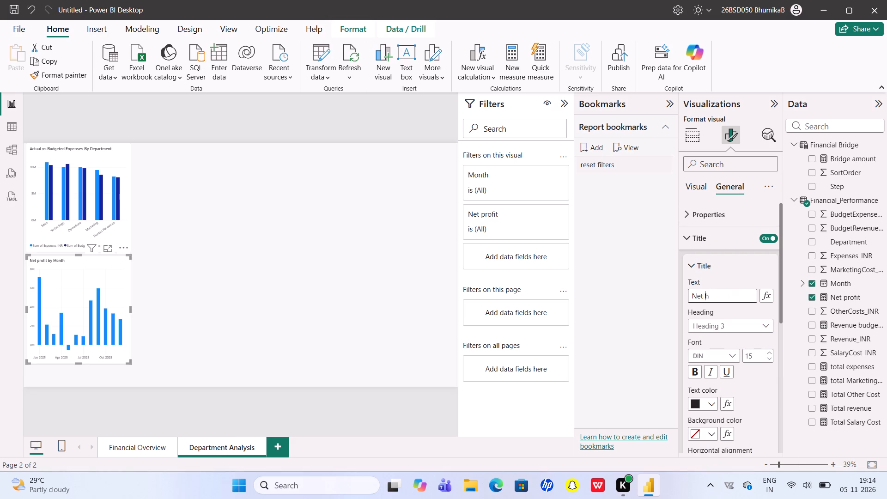
pyautogui.click(749, 295)
pyautogui.press('BackSpace')
pyautogui.write('Mont')
pyautogui.write('hly Net')
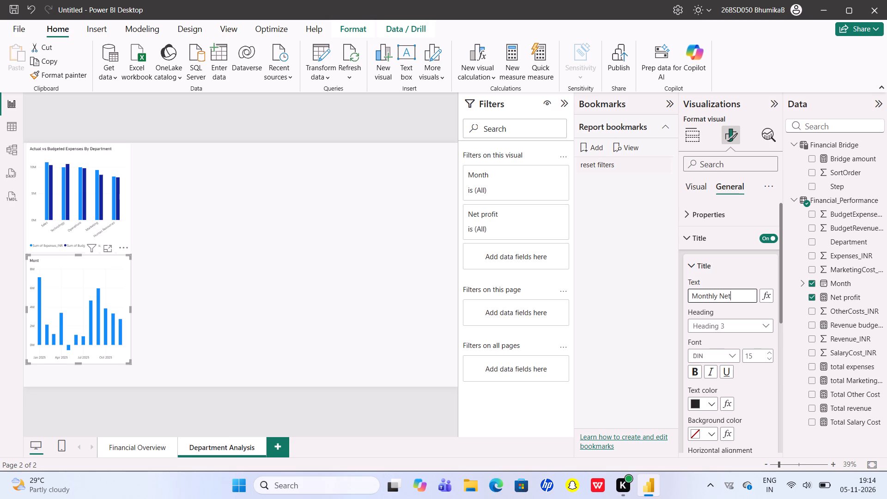
pyautogui.press('space')
pyautogui.write('Profit')
pyautogui.press('space')
pyautogui.hotkey('shift', 'a')
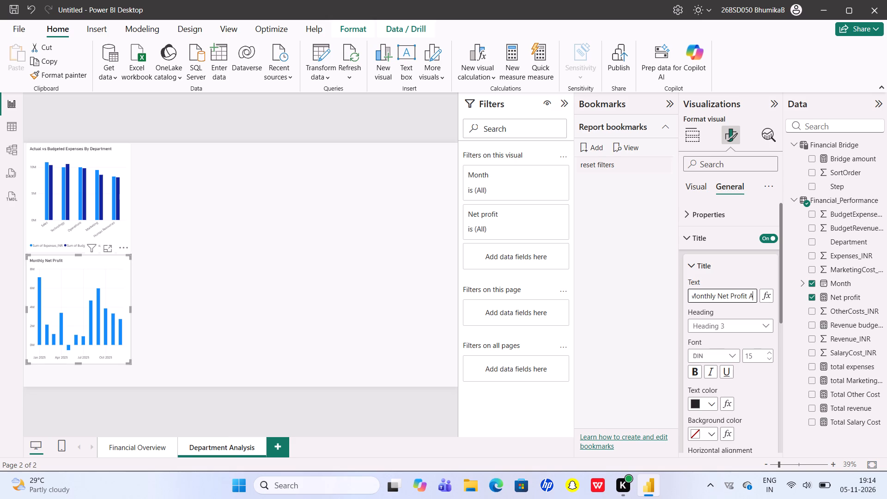
pyautogui.write('naly')
pyautogui.write('sisi')
pyautogui.press('BackSpace')
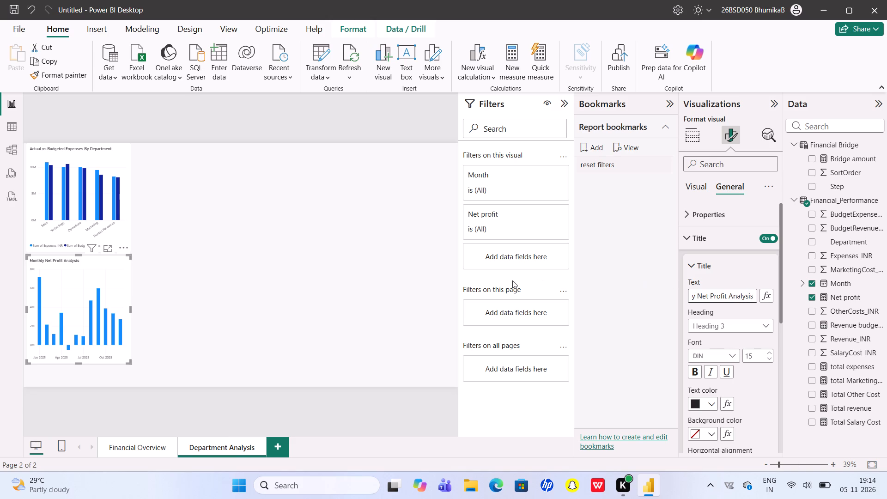
pyautogui.click(401, 318)
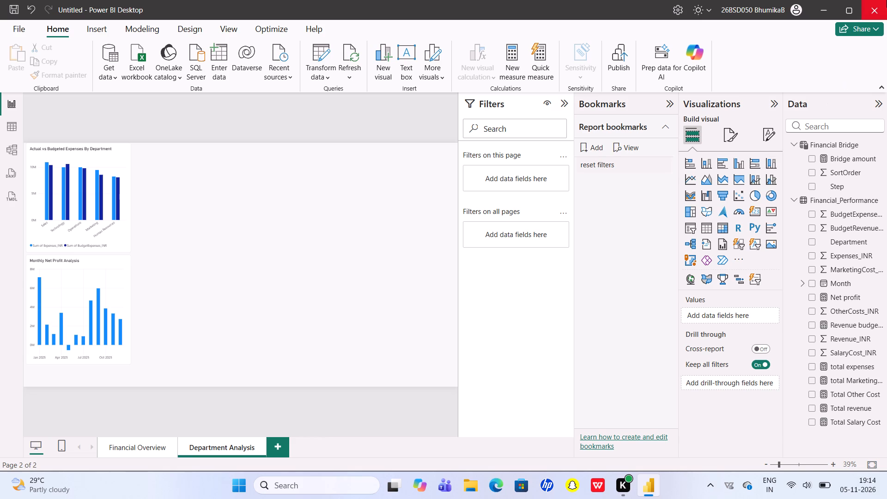
# Add a third clustered column chart to the Department Analysis page.
pyautogui.click(742, 169)
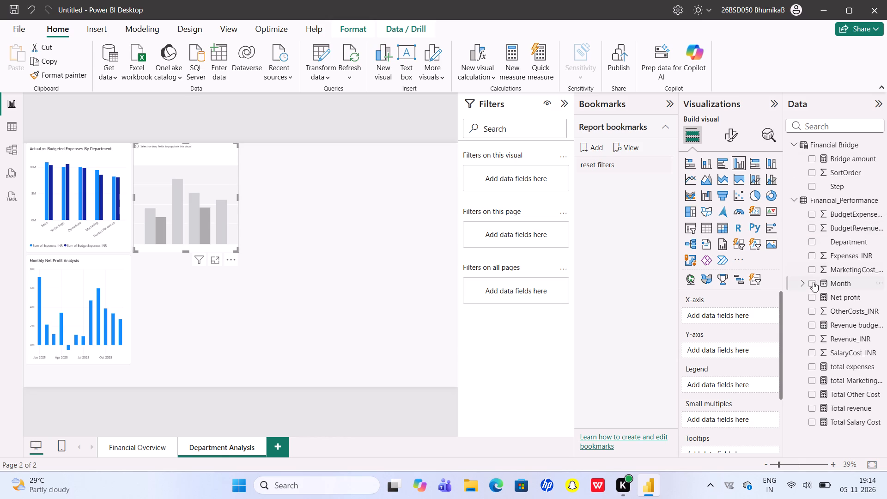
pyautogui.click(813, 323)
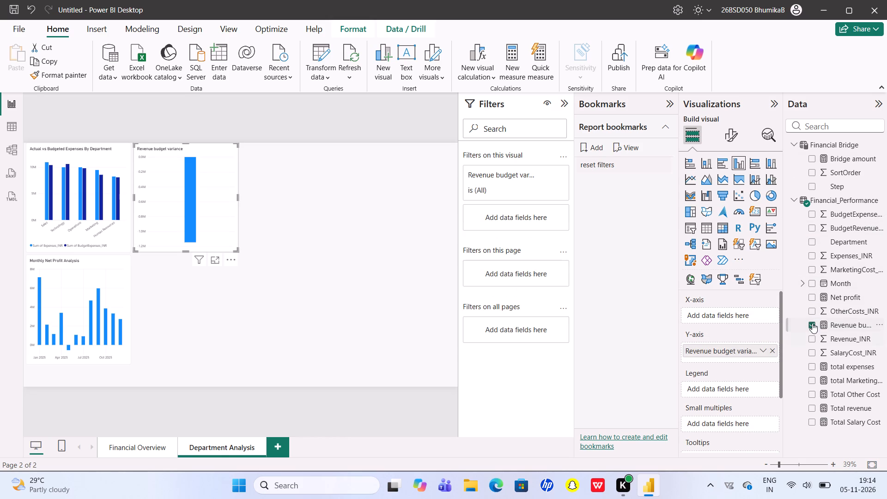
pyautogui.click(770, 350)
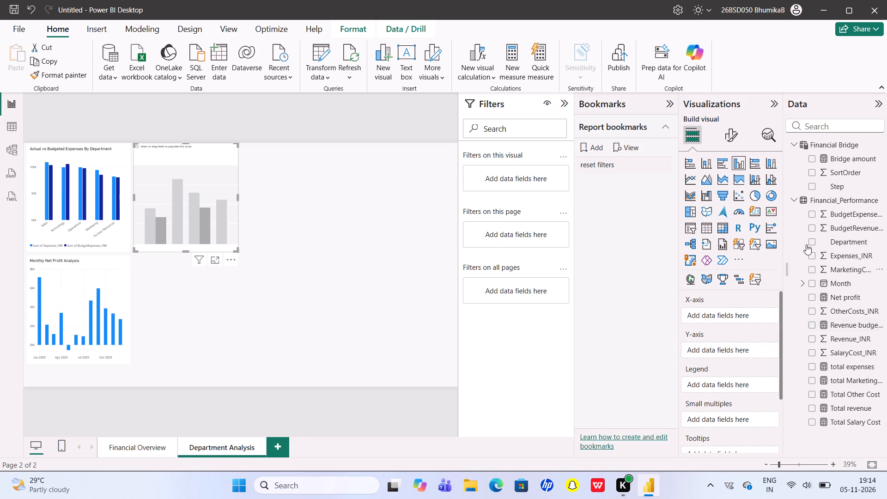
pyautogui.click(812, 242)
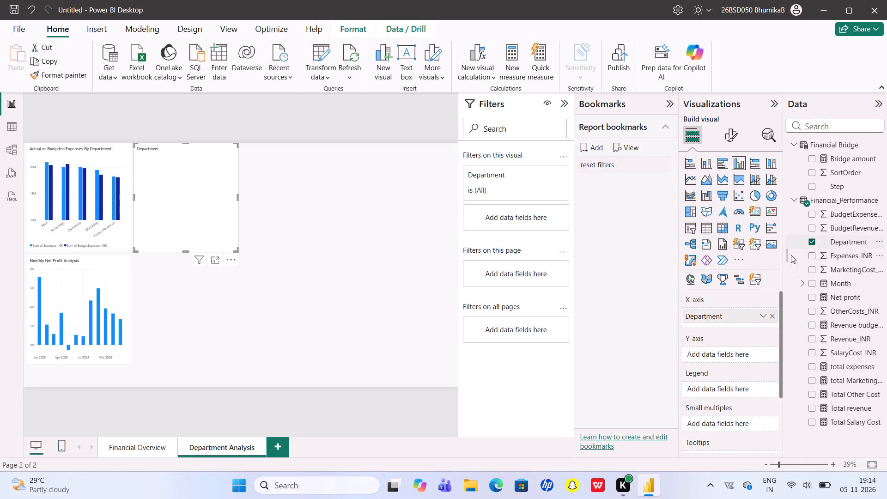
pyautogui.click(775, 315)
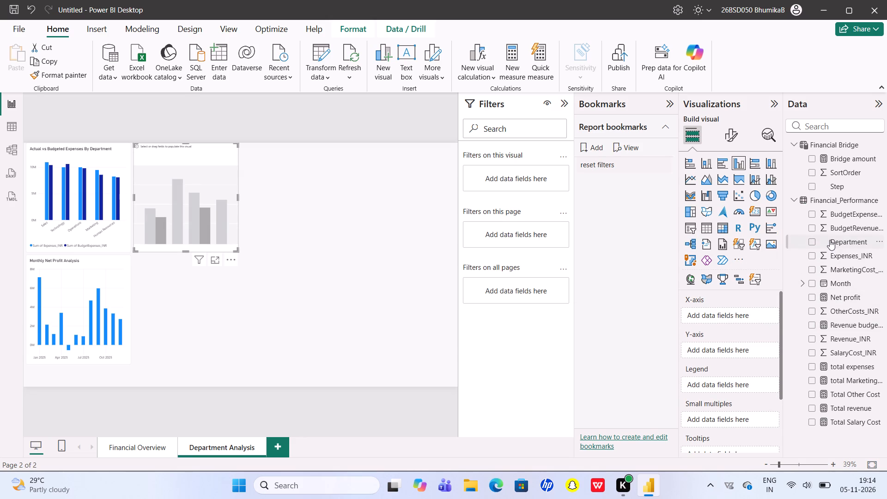
# Assign the Department field to the Y-axis of the new clustered column chart.
pyautogui.moveTo(840, 242); pyautogui.dragTo(803, 321)
pyautogui.moveTo(803, 321); pyautogui.dragTo(750, 350)
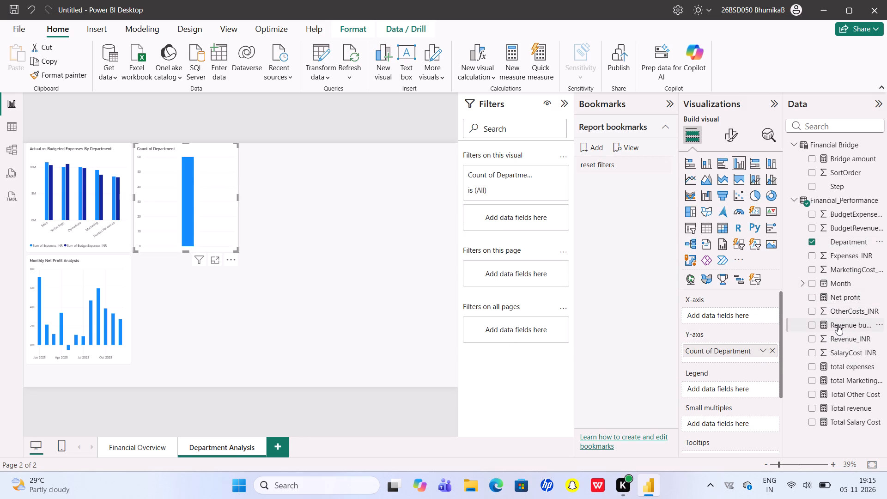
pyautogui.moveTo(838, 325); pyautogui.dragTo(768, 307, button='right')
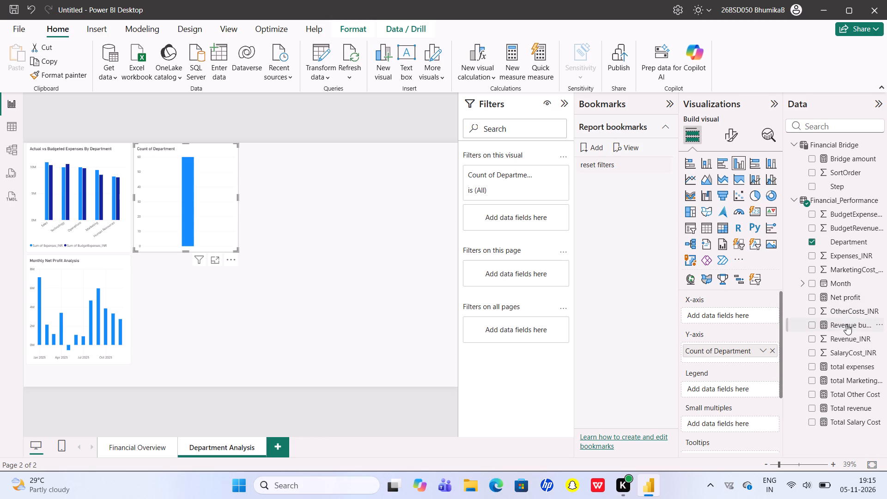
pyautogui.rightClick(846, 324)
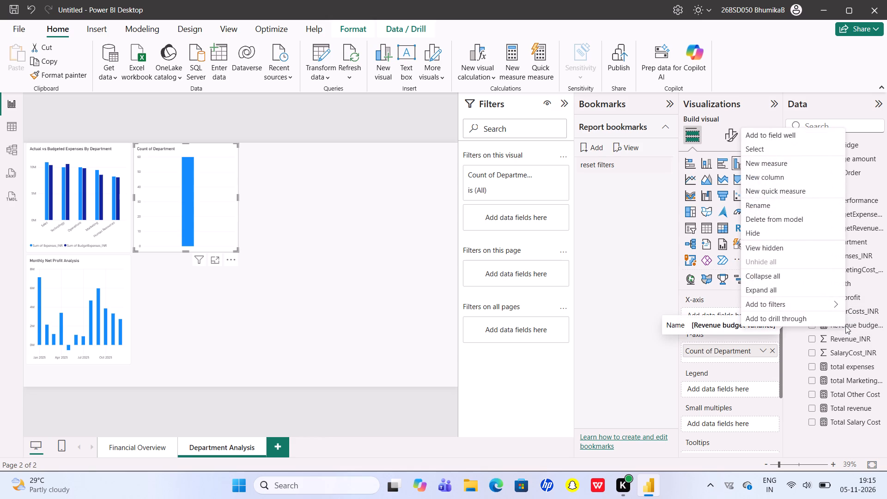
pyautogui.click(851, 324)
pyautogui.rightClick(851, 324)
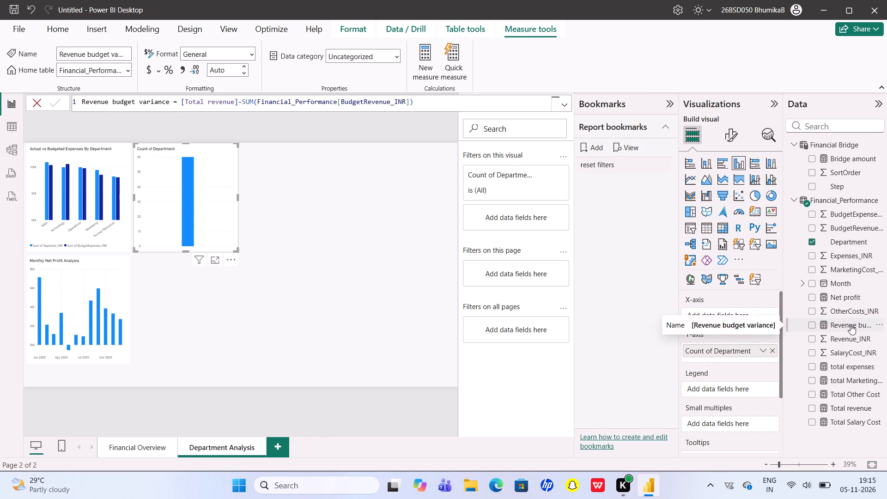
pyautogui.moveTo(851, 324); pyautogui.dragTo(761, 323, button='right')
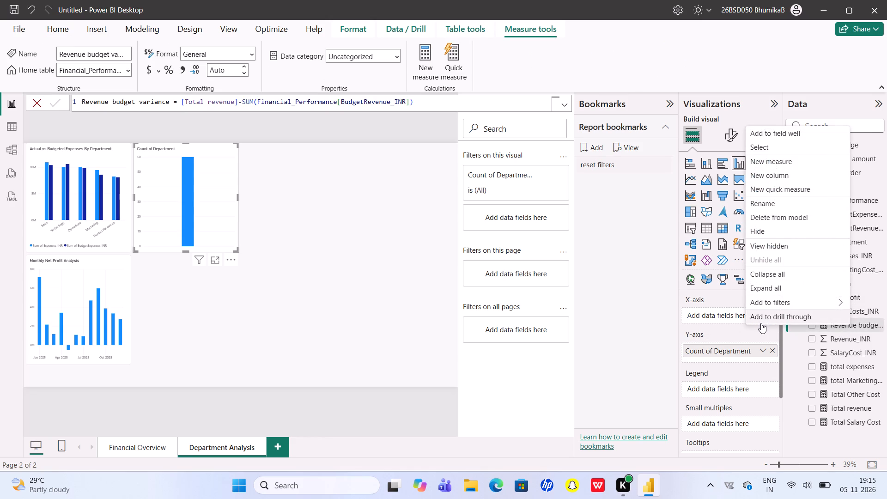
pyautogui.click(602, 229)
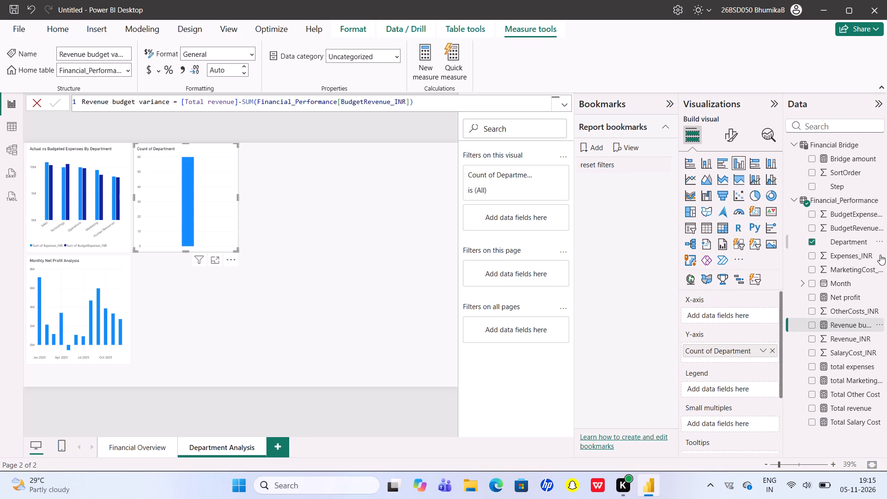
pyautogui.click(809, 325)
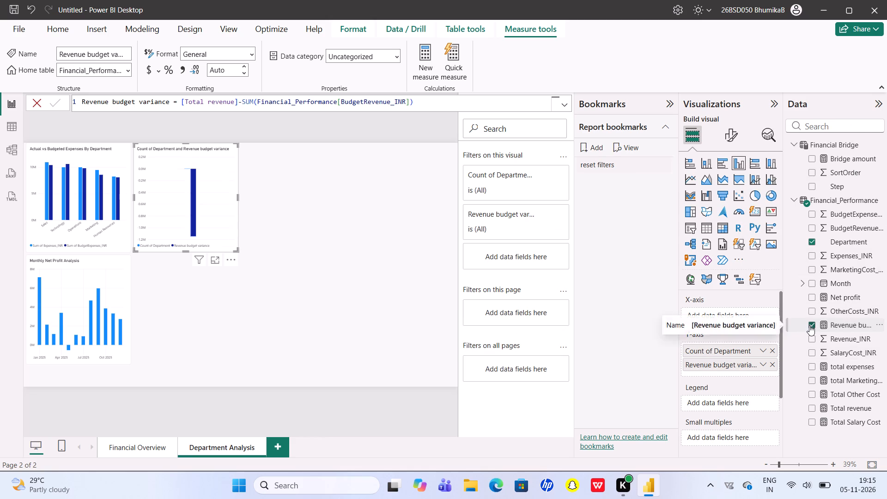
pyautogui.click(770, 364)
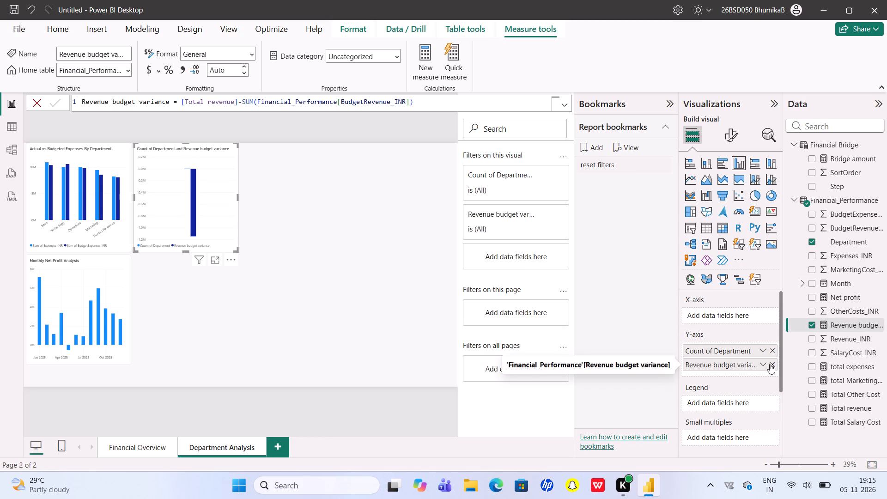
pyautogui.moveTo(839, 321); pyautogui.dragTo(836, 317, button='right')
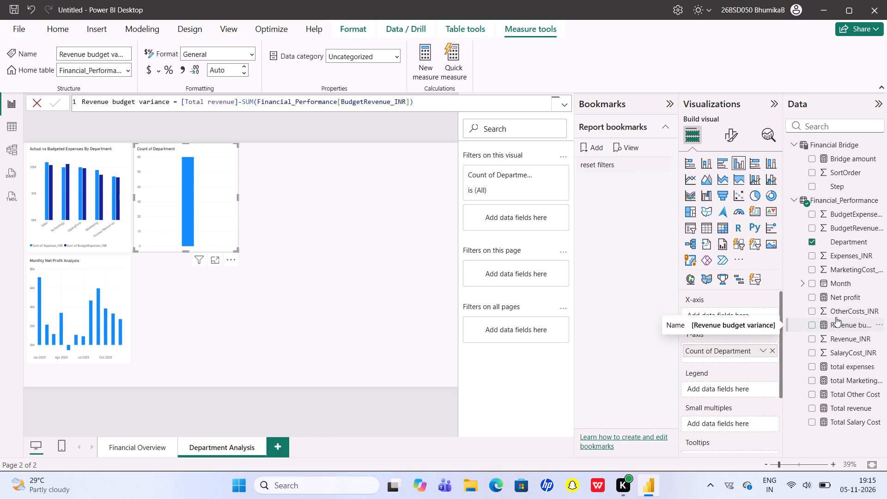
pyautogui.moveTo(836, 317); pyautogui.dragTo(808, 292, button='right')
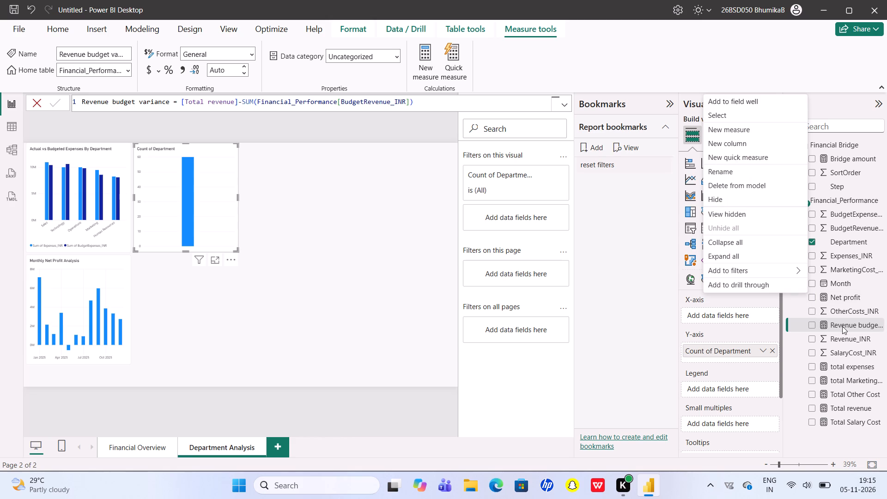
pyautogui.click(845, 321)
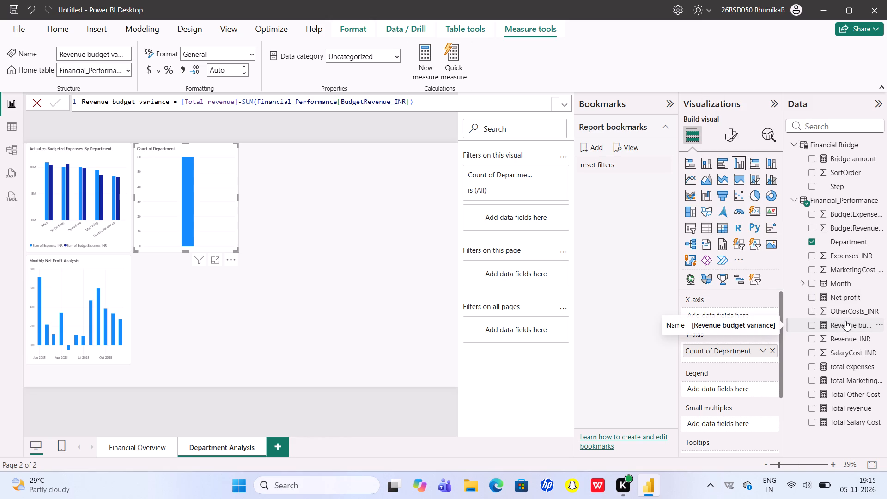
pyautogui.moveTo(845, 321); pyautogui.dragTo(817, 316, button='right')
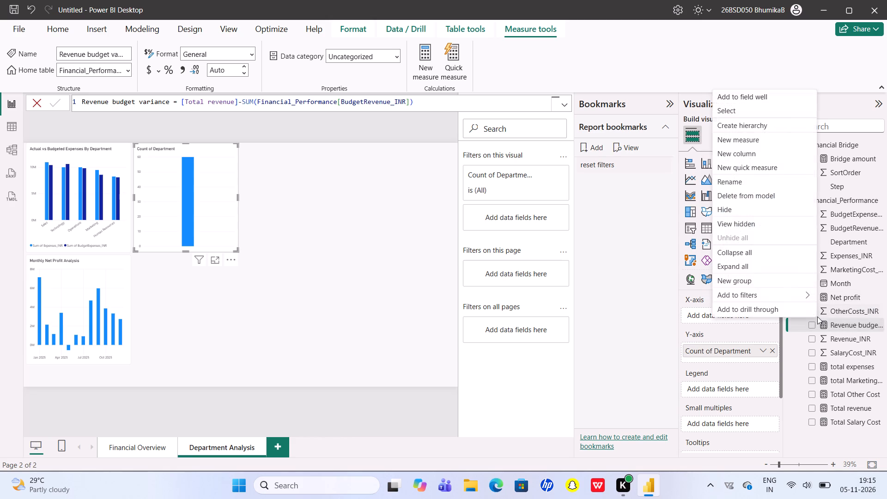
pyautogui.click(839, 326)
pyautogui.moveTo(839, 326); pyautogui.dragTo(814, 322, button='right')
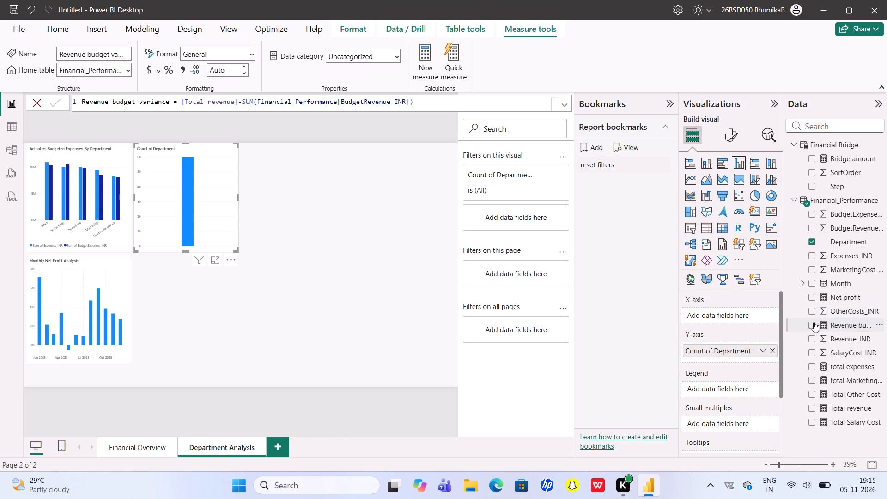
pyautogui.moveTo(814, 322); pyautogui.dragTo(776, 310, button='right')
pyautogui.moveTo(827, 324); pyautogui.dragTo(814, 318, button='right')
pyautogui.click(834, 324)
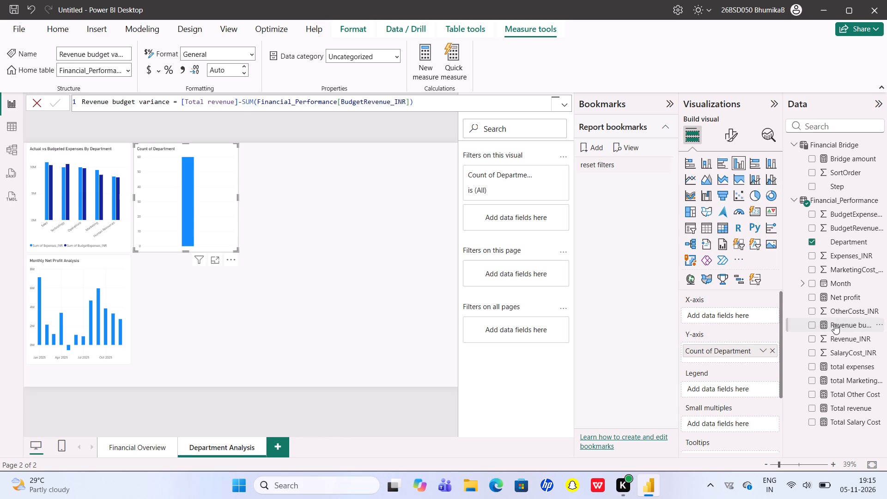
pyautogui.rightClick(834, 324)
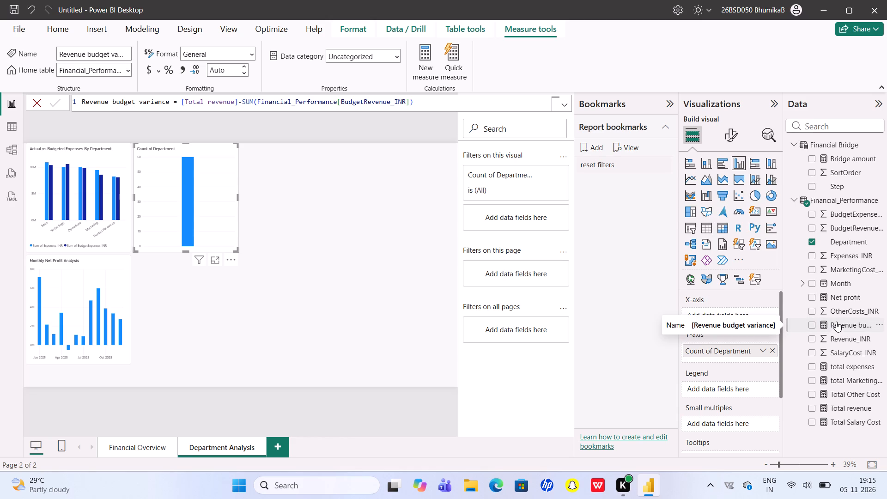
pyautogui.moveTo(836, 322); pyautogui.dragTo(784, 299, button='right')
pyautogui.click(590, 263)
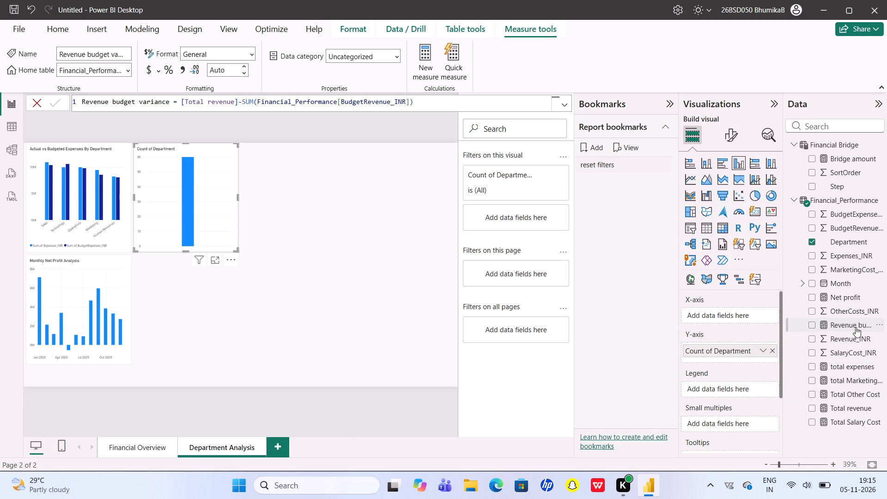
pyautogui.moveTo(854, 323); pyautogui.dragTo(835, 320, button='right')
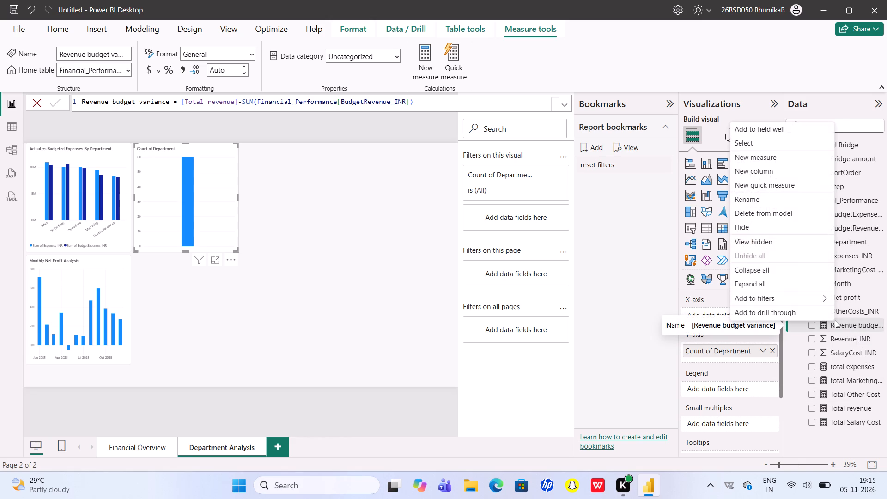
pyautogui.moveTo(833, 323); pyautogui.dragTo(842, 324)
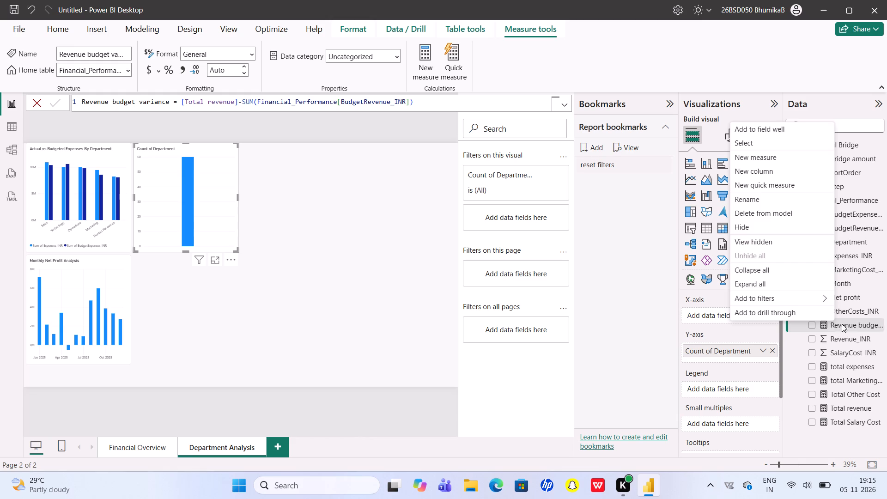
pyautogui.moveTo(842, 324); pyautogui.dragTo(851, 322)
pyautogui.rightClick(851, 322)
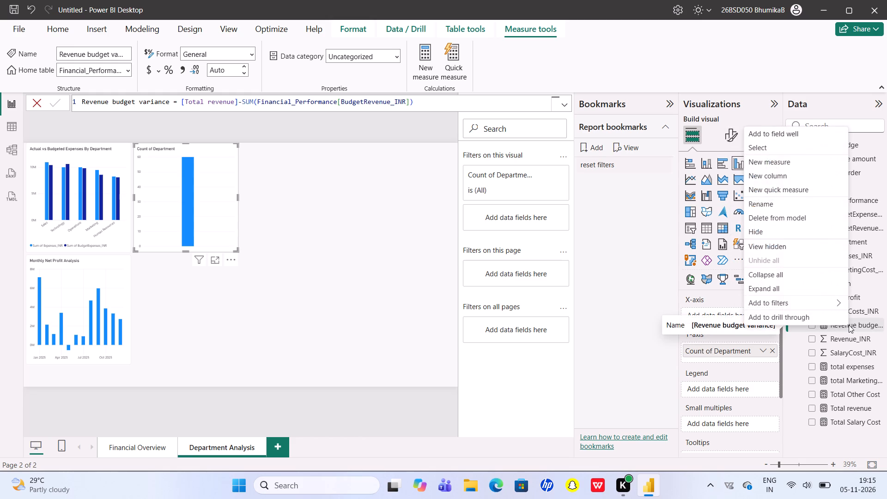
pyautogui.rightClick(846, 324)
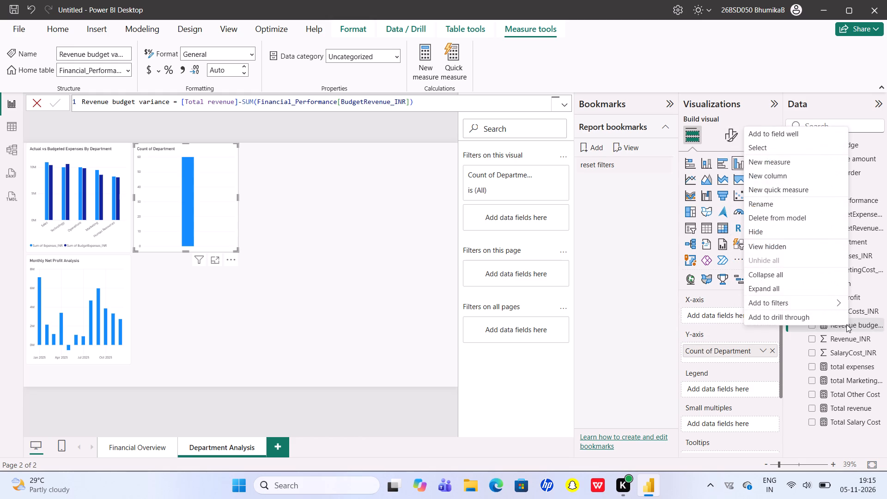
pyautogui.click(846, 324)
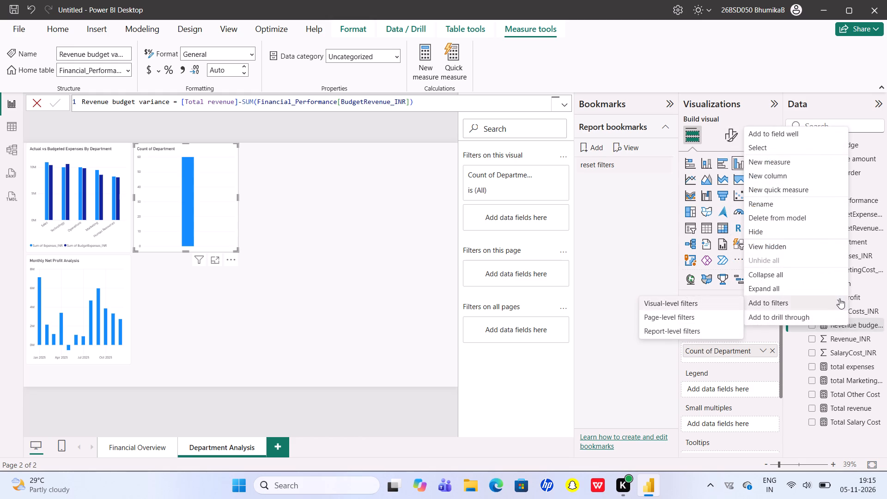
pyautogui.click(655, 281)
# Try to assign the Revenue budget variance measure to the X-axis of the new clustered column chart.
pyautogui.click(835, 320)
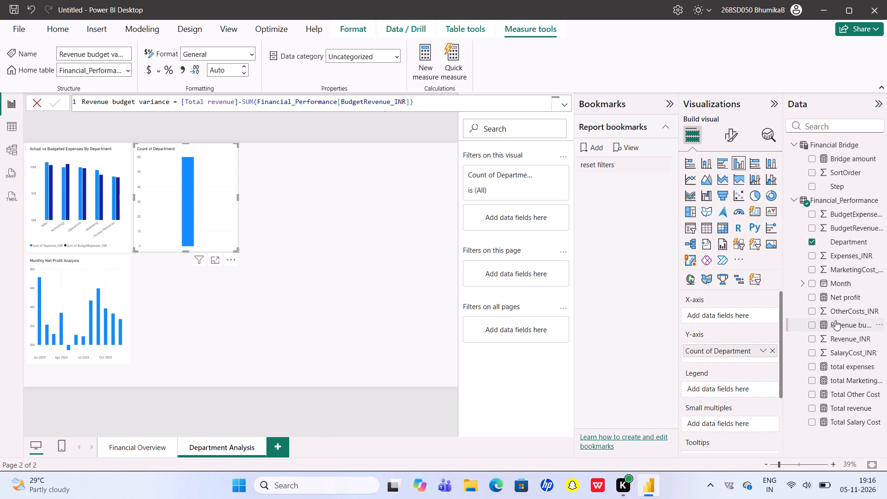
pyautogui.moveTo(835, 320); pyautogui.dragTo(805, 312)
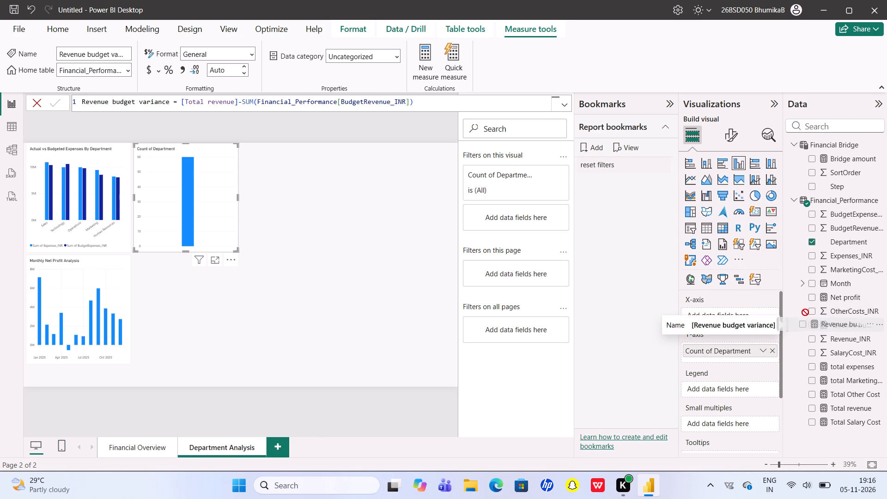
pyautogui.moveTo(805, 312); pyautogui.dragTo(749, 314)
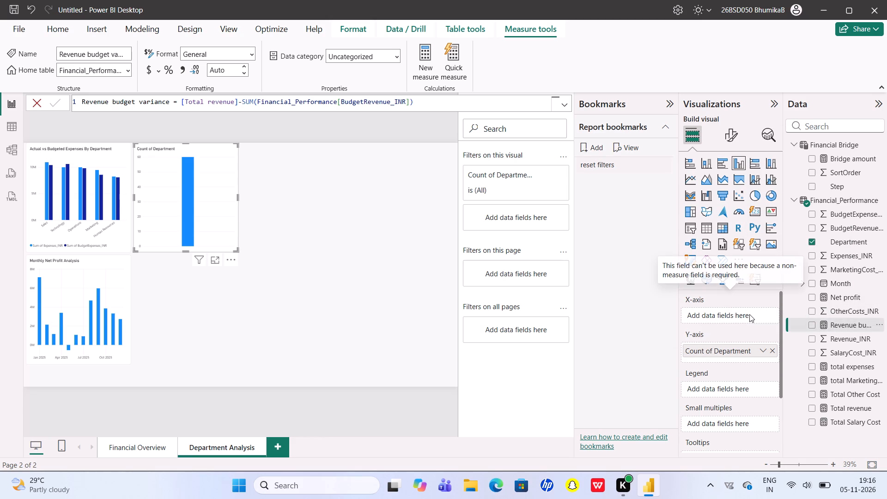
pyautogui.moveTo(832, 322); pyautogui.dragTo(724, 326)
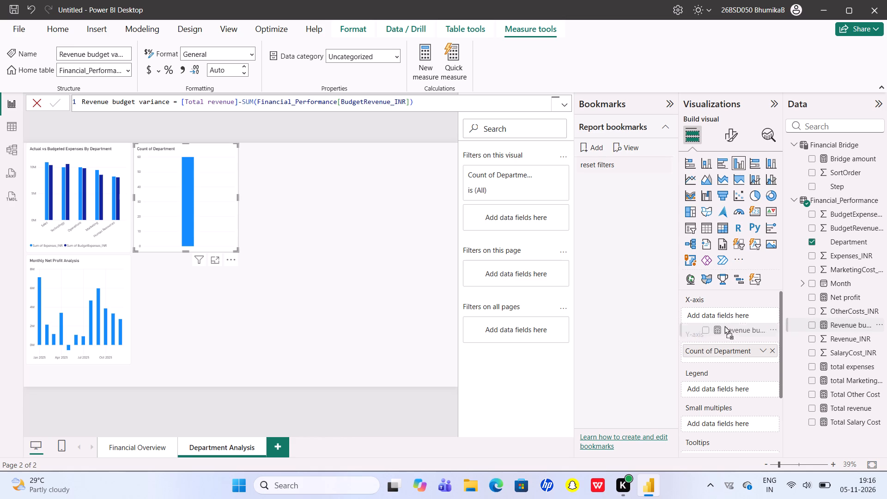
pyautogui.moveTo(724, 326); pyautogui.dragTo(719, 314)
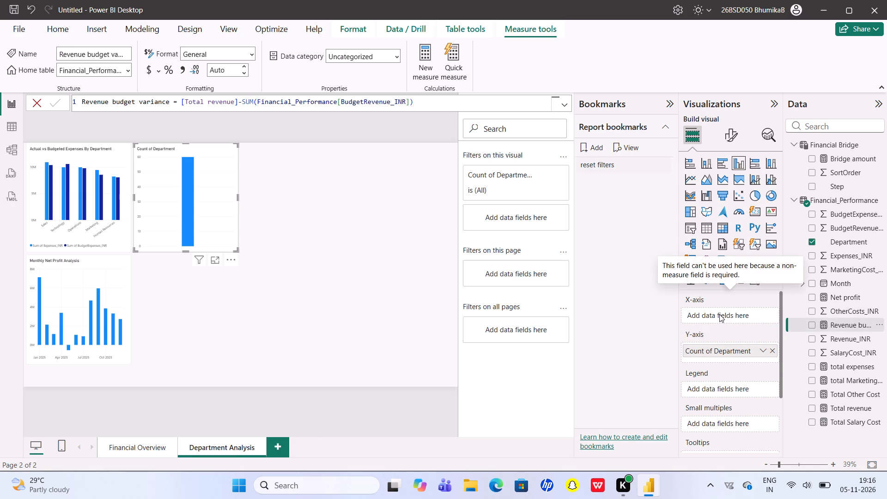
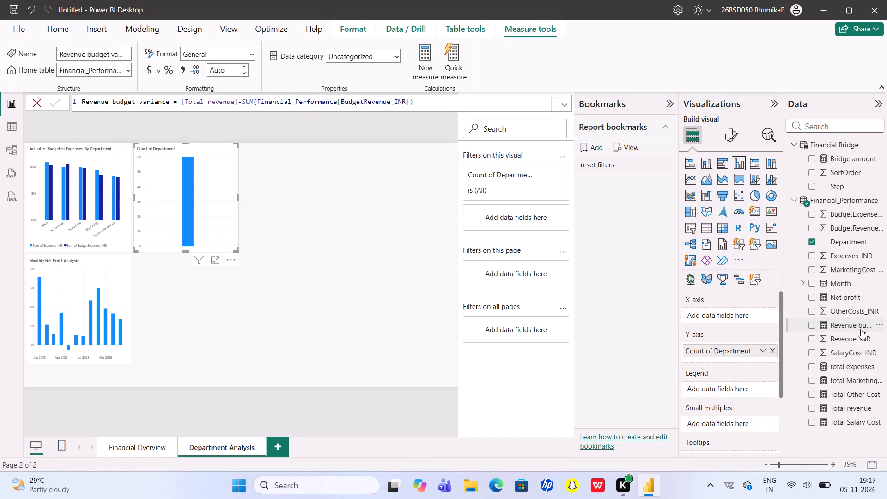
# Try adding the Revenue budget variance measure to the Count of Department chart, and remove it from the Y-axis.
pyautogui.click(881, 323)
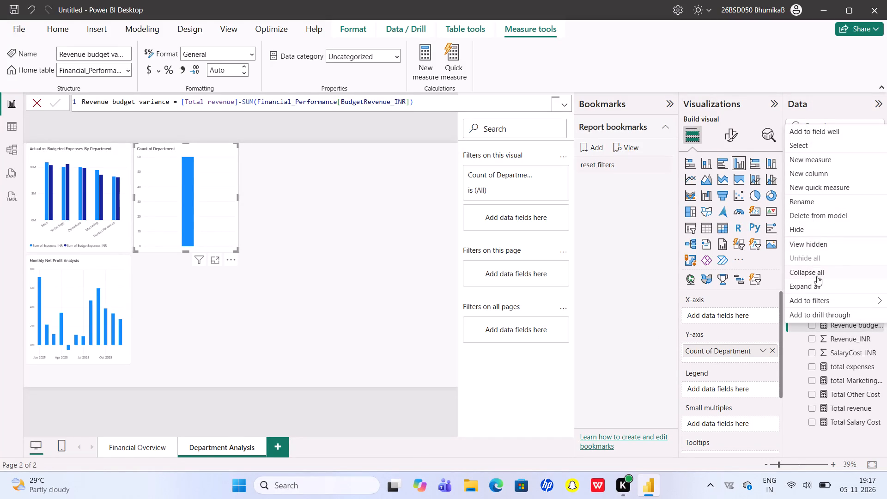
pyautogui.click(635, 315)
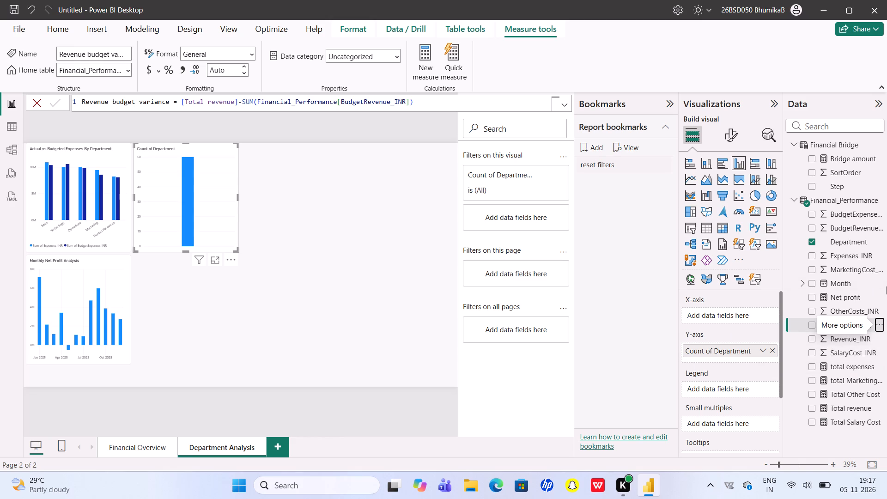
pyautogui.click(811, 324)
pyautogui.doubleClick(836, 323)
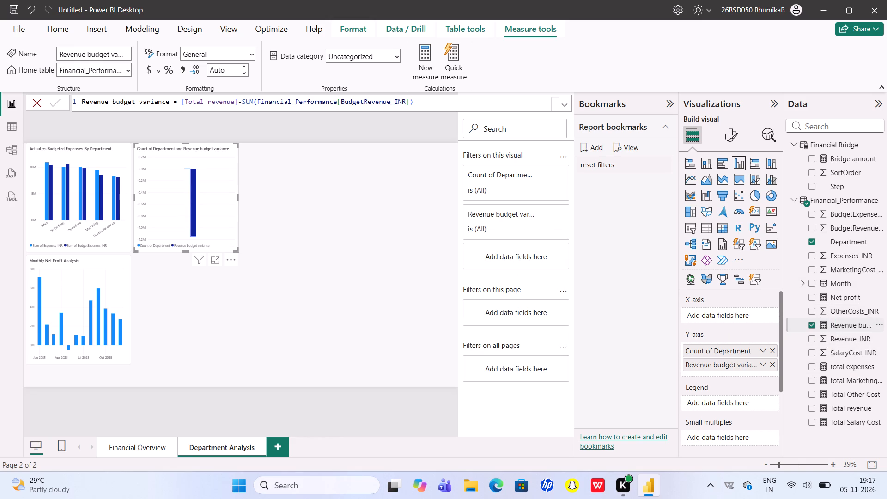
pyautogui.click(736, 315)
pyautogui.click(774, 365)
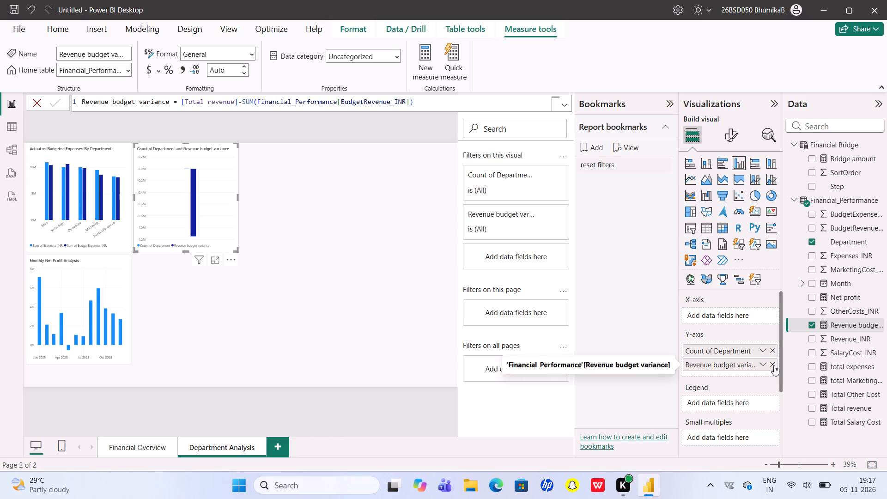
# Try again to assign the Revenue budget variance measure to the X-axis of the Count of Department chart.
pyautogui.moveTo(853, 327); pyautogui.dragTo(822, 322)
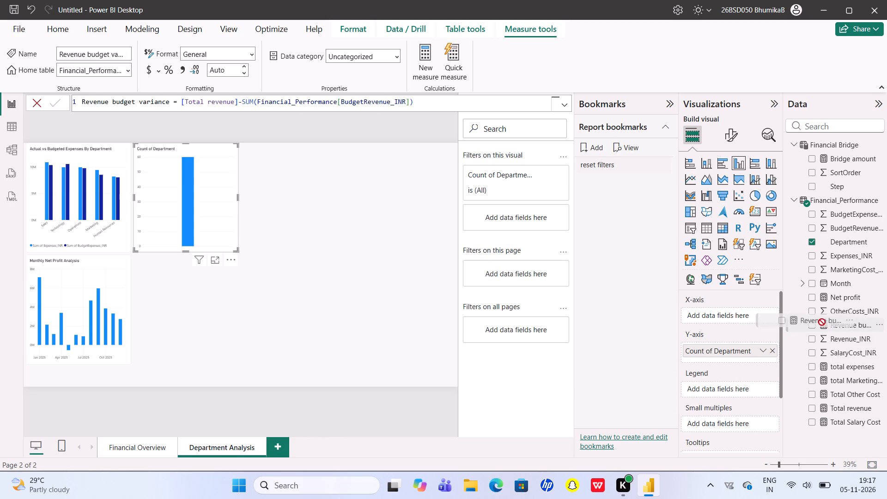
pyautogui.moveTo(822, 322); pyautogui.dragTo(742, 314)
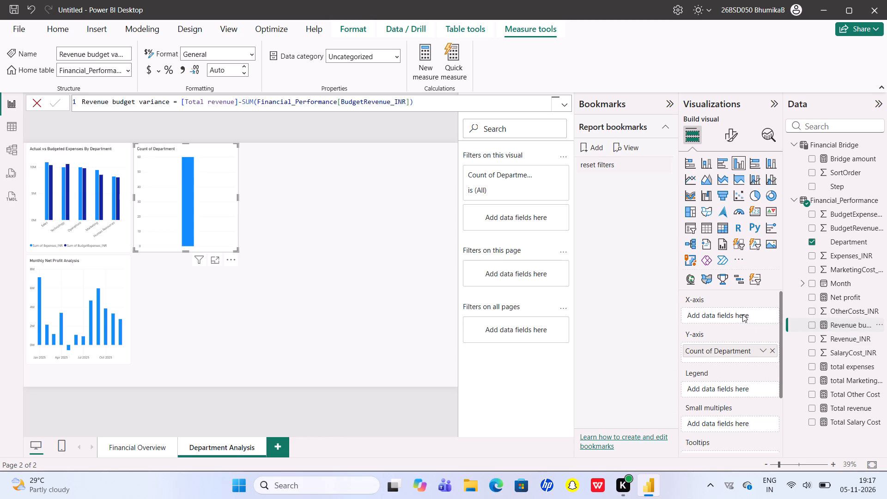